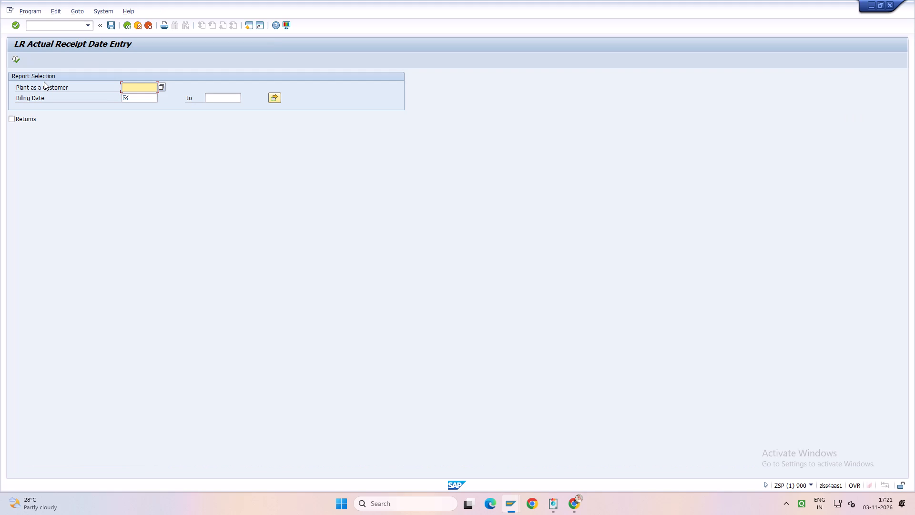
Run the LR actual receipt date report for plant ph552 with billing dates 01.10.2026 to 31.10.2026.
key(BackSpace)
key(Down)
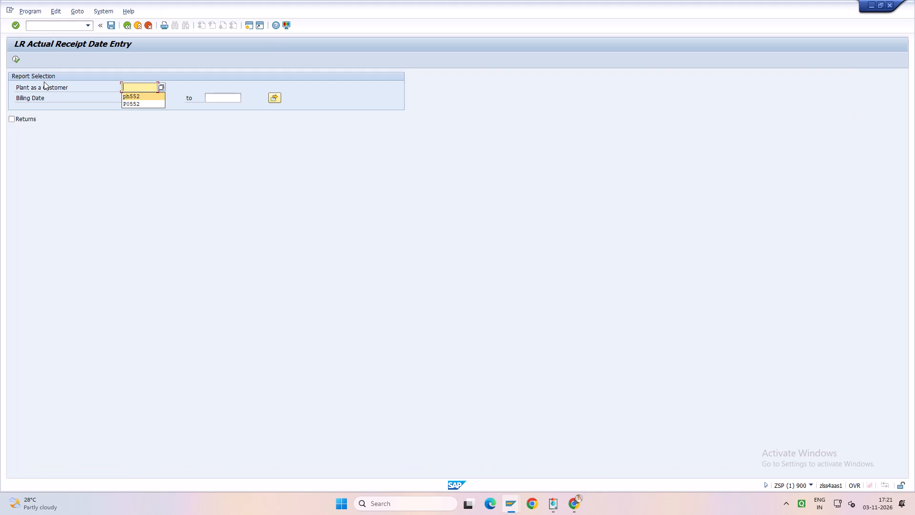
key(Tab)
key(BackSpace)
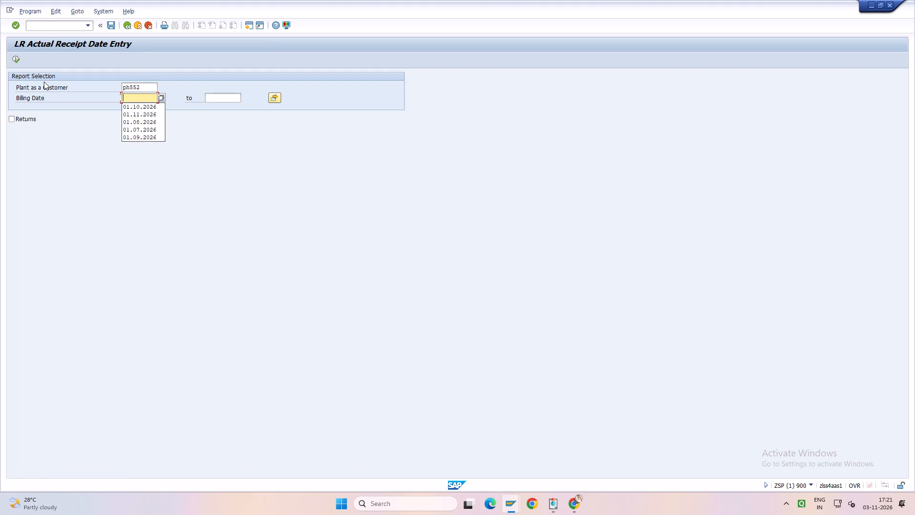
key(Down)
key(Tab)
key(BackSpace)
key(Down)
key(Tab)
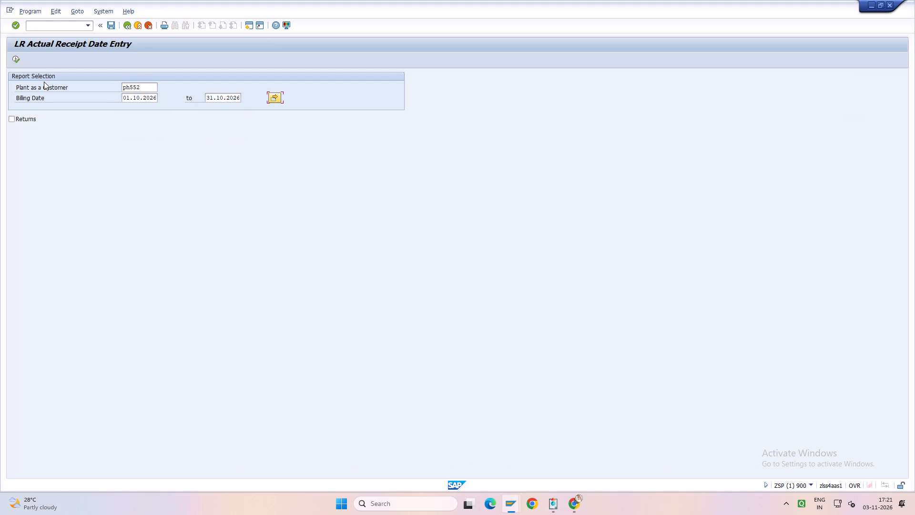
key(F8)
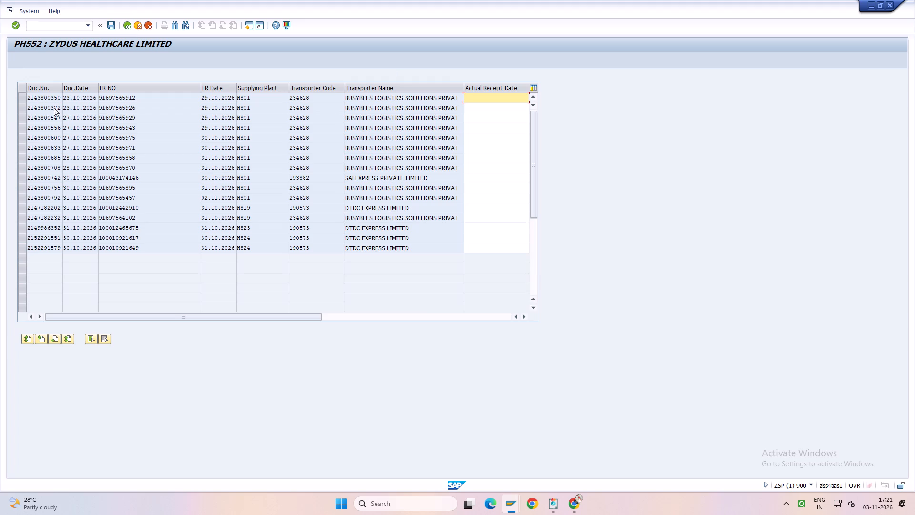
click(25, 221)
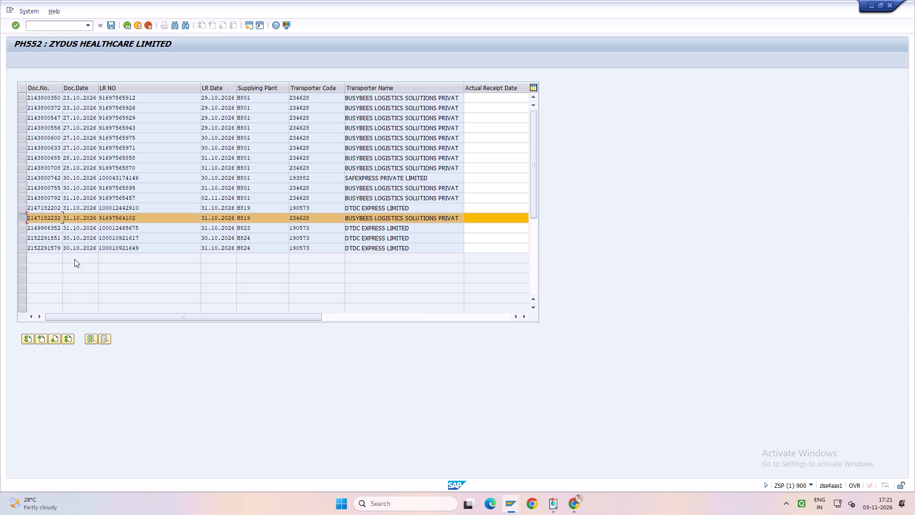
click(498, 218)
text(03)
key(Down)
key(Tab)
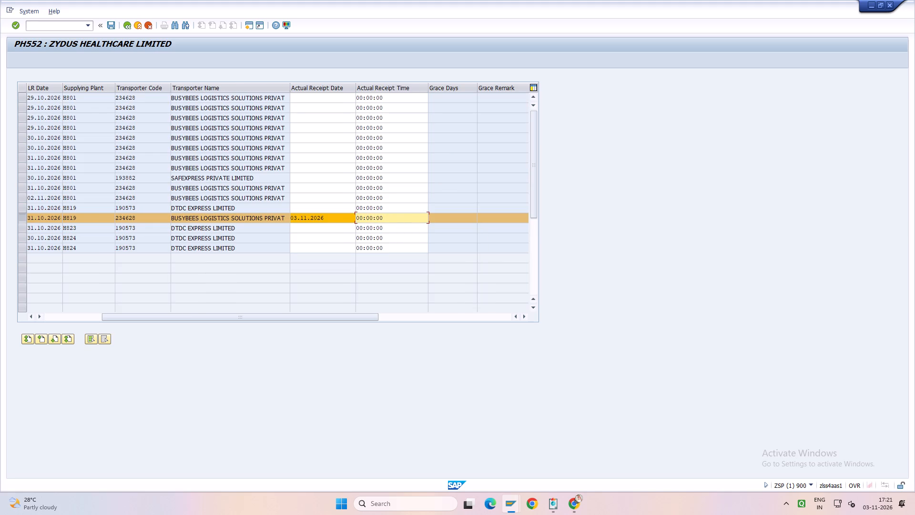
text(04)
key(Right)
text(50)
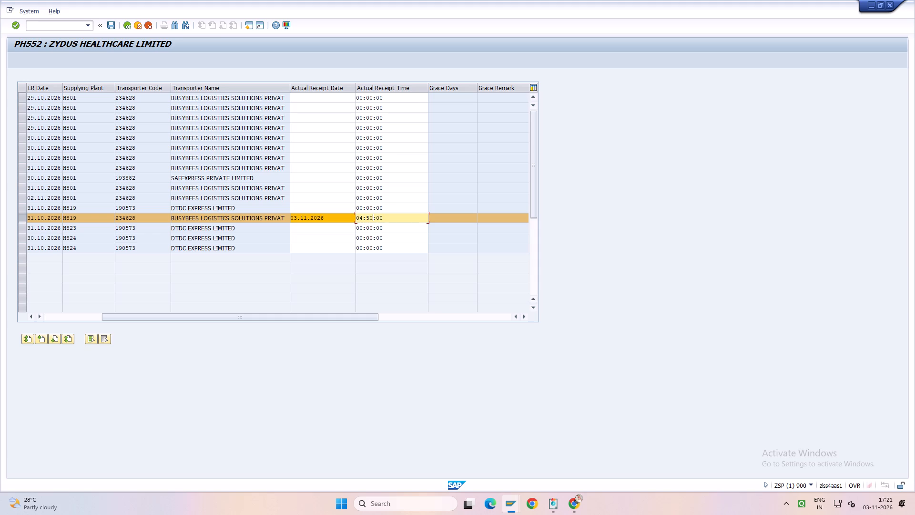
key(ctrl+s)
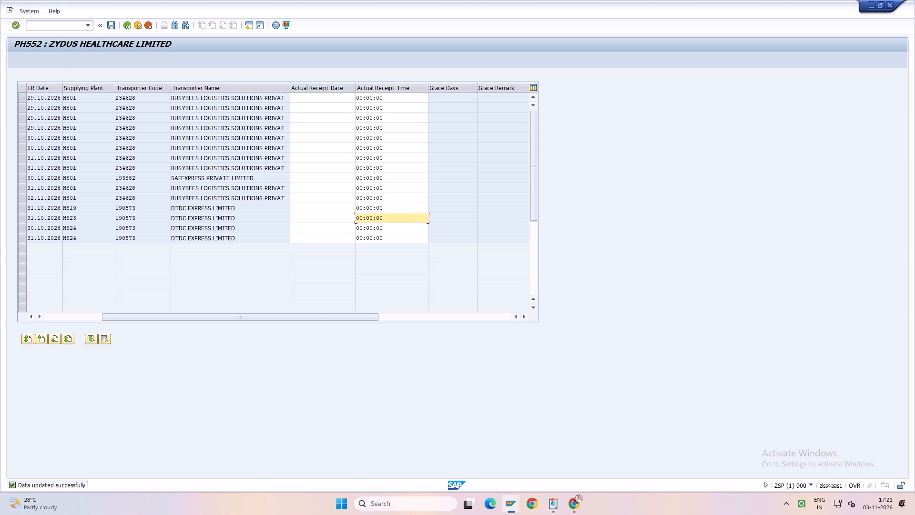
Open the GST inbound invoice creation transaction /nj_1ig_inv.
click(88, 23)
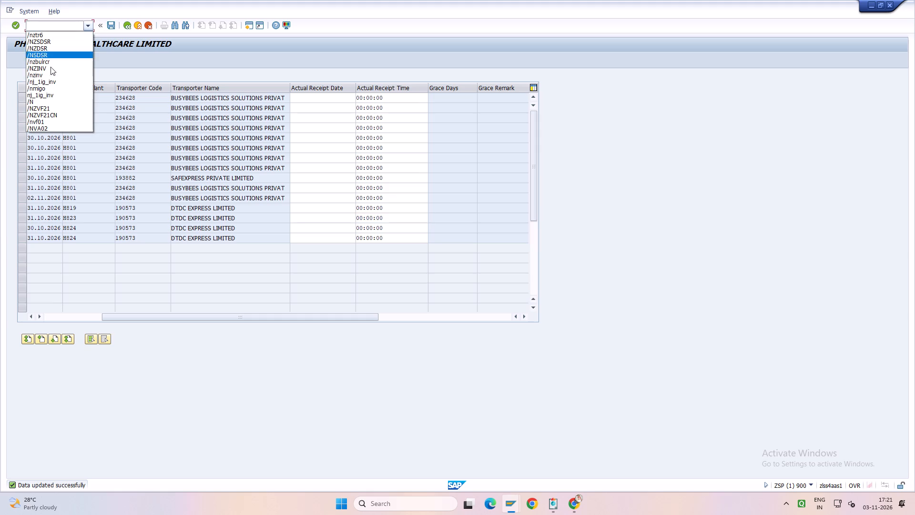
click(47, 82)
key(Return)
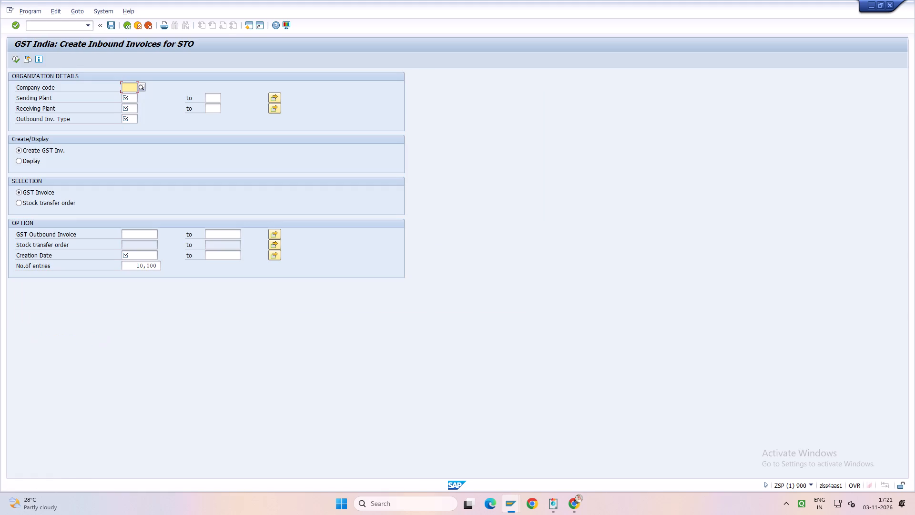
Fill the organization details with company code 2920, sending plant h819, receiving plant h552 and outbound invoice type ZGst.
key(BackSpace)
key(Down)
key(Tab)
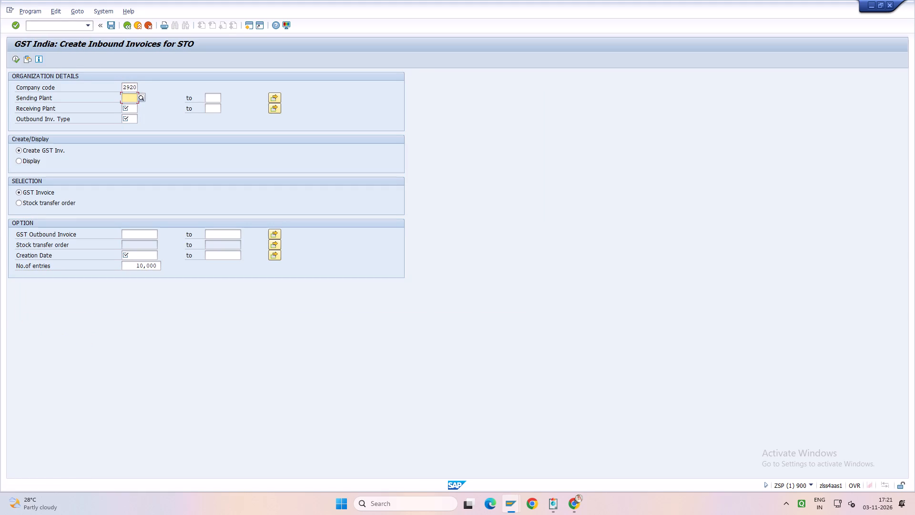
key(BackSpace)
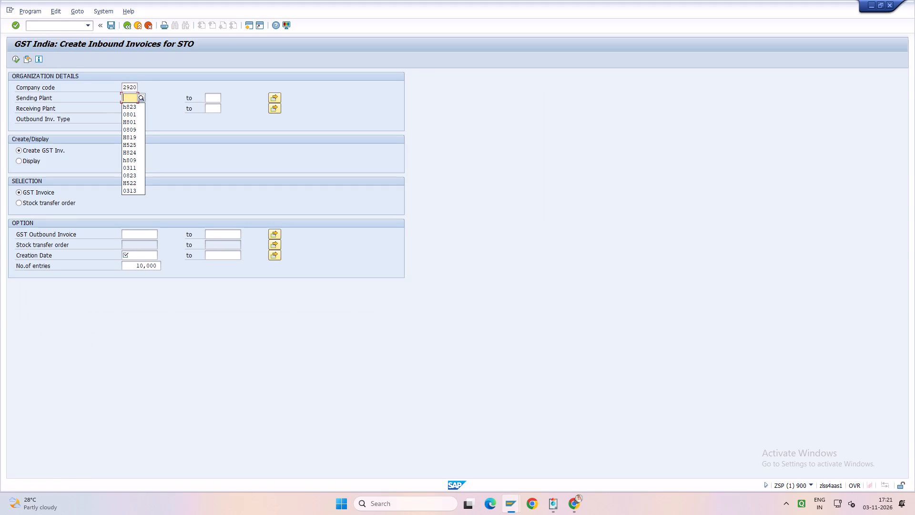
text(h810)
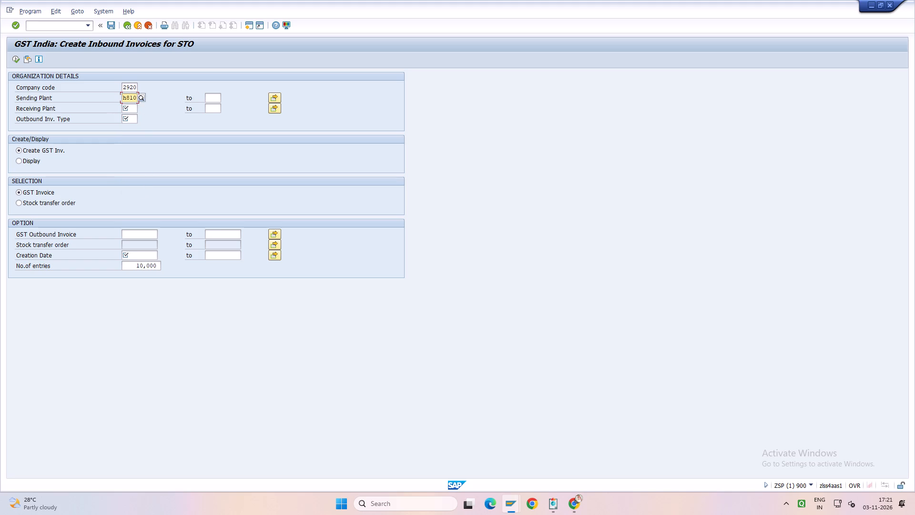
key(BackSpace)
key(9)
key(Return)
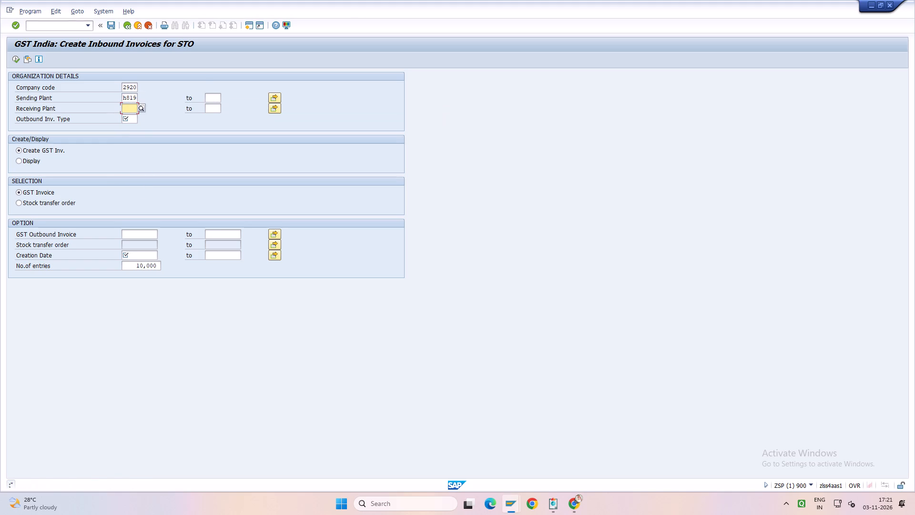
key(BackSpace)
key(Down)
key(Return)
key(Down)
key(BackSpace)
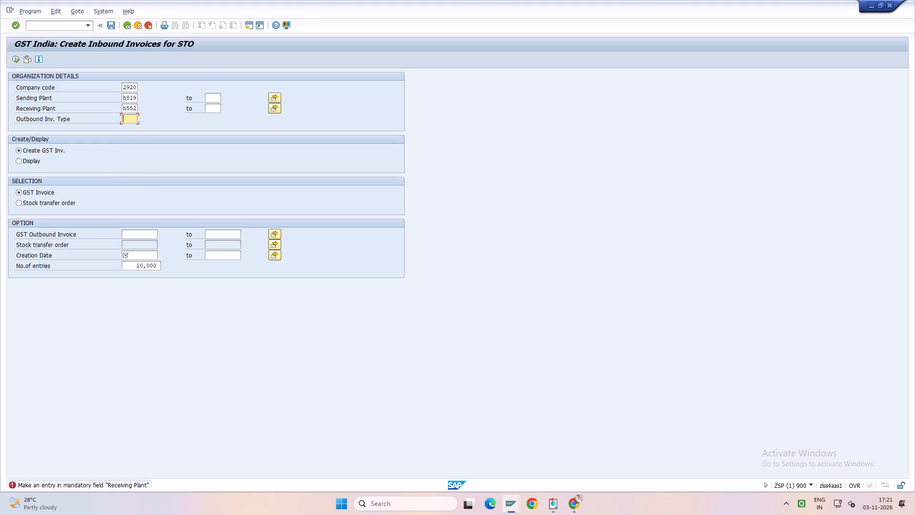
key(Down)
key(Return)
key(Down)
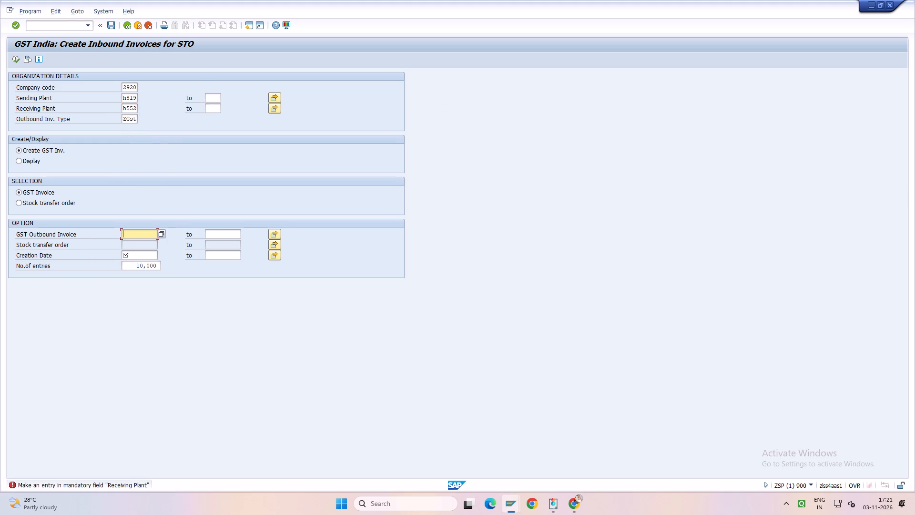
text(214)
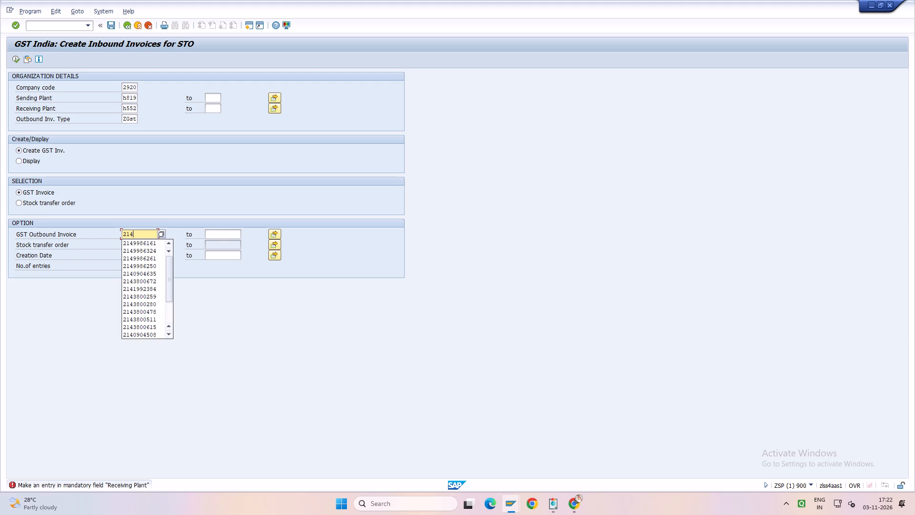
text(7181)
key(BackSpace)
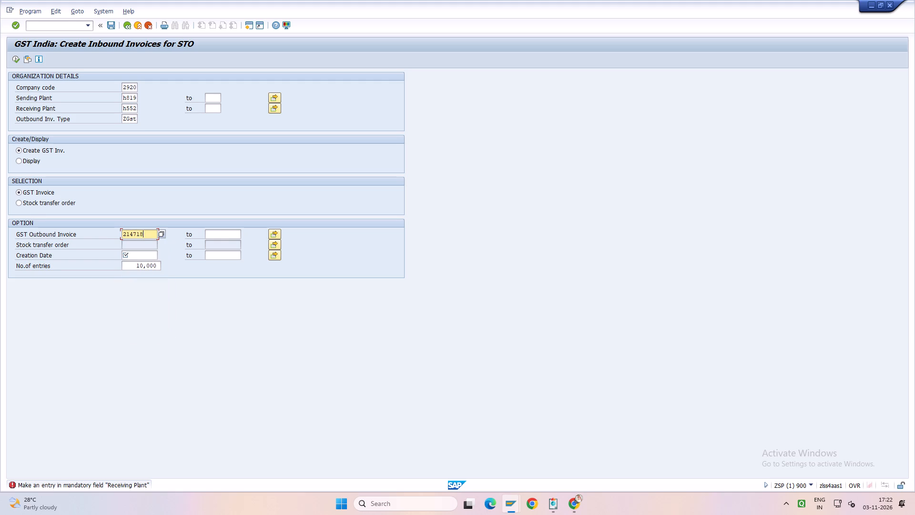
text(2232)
Set the creation date range to 01.10.2026 through 31.10.2026 and run the selection.
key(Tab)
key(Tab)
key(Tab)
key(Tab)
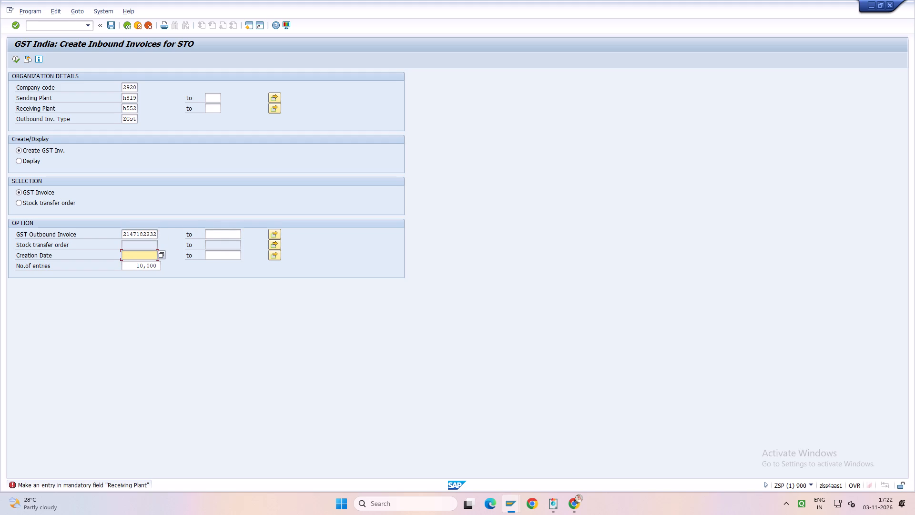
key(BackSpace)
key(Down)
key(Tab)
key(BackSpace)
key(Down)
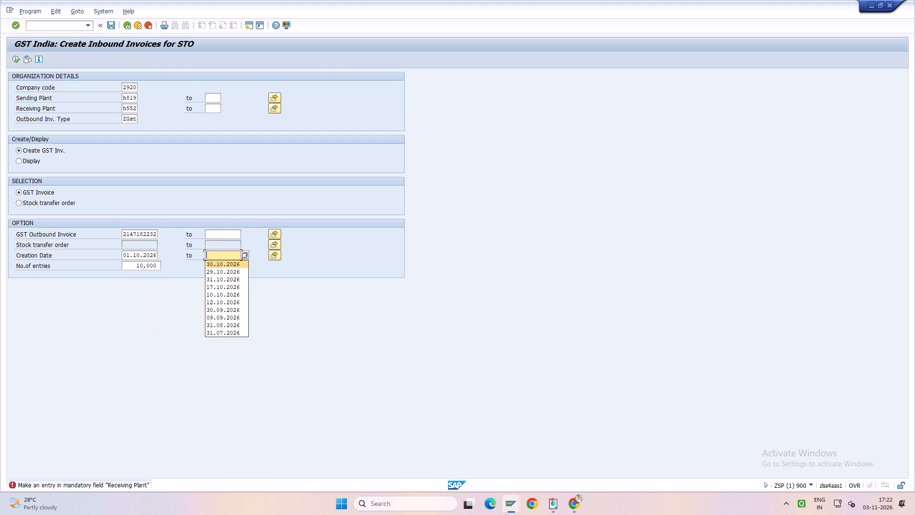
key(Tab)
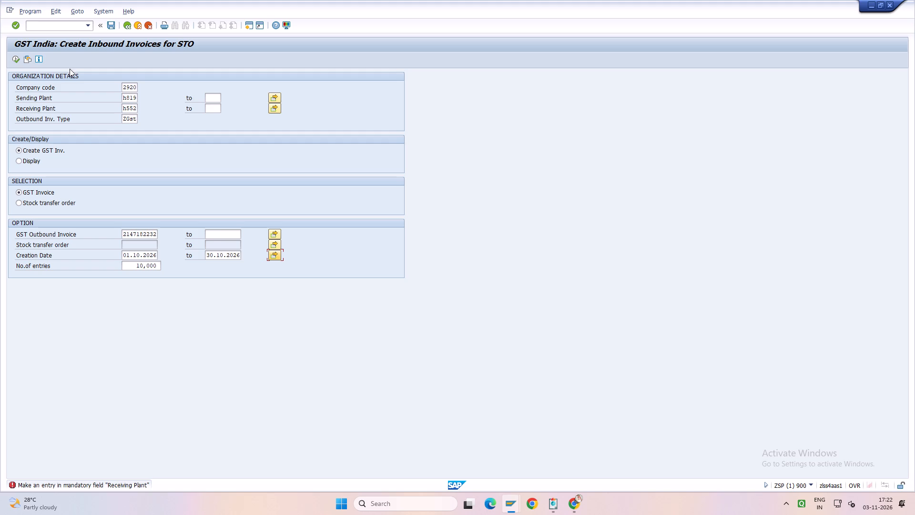
click(213, 257)
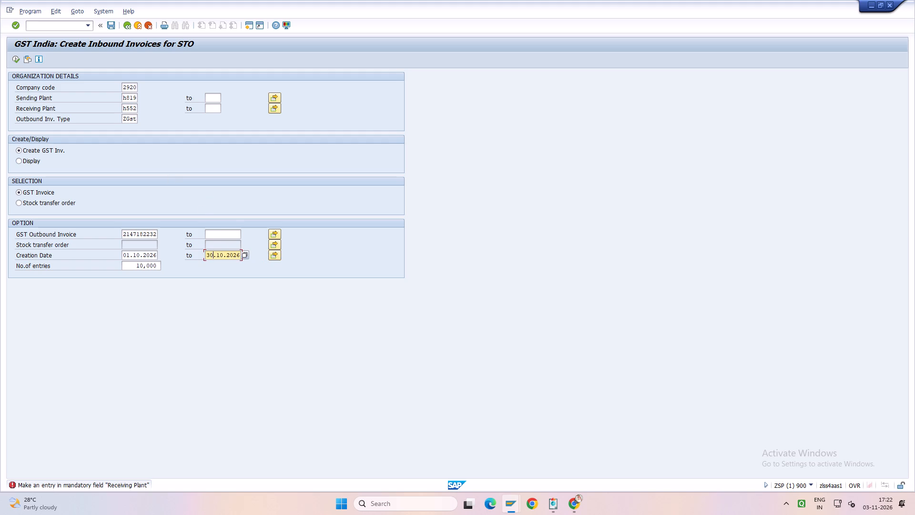
key(Left)
key(1)
key(F8)
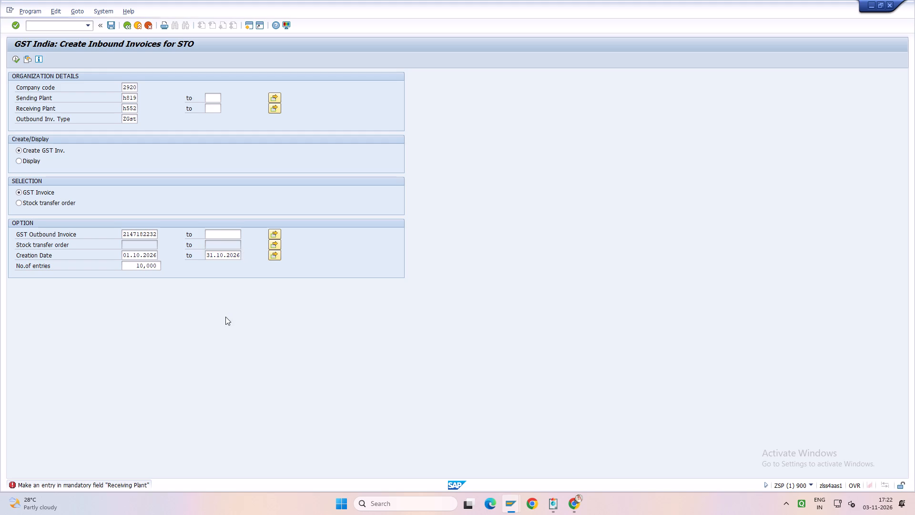
click(14, 88)
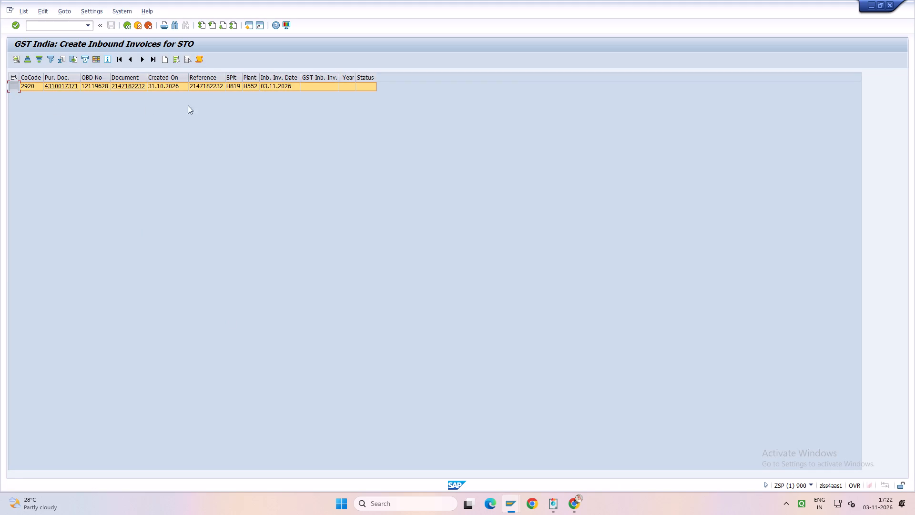
click(164, 55)
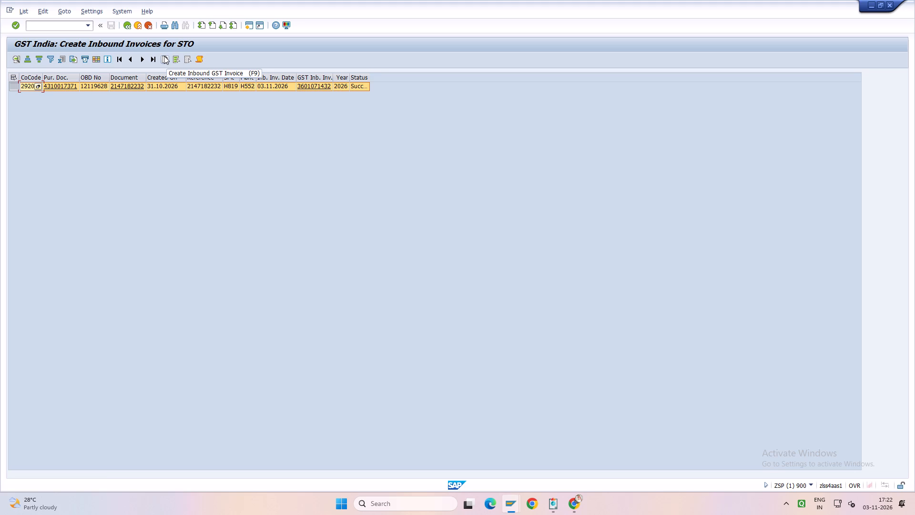
Copy the OBD number 12119628, open transaction /nmigo, and load that outbound delivery for goods receipt.
click(102, 85)
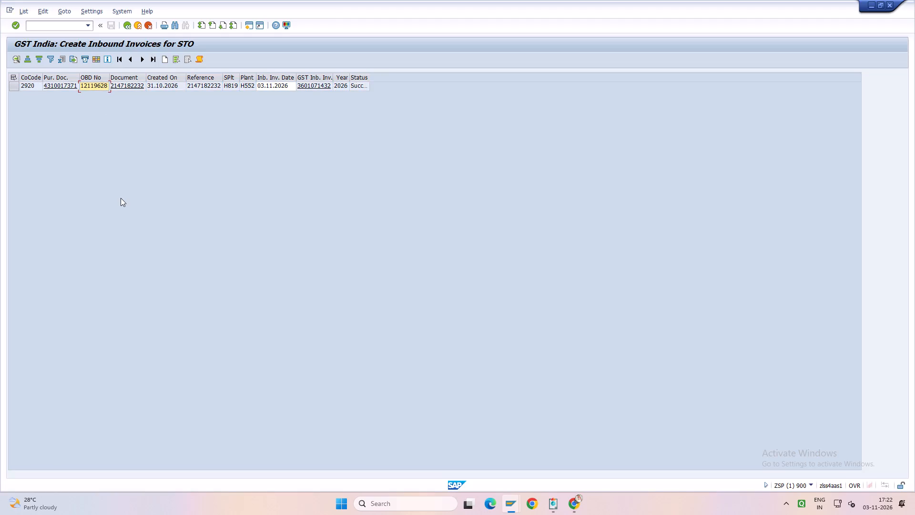
key(ctrl+c)
key(alt+Tab)
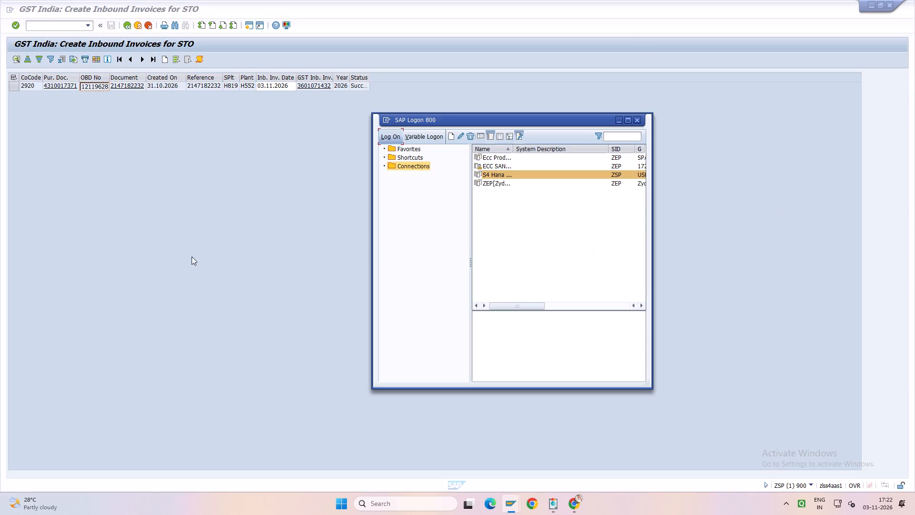
click(197, 264)
click(60, 23)
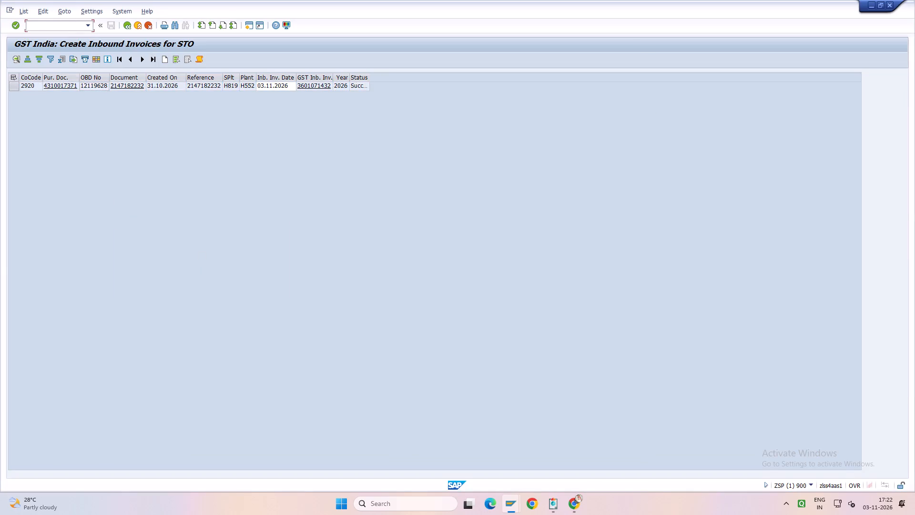
text(/nmigo)
key(Return)
key(ctrl+v)
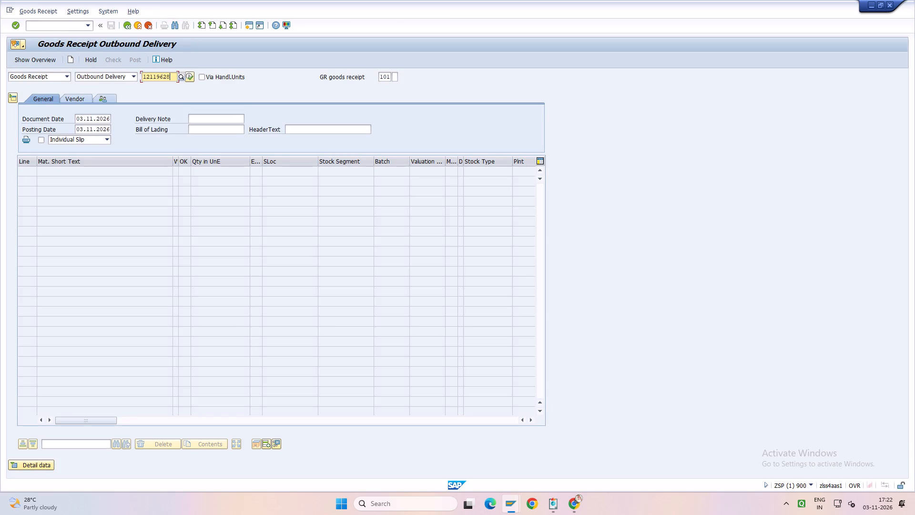
key(Return)
click(183, 171)
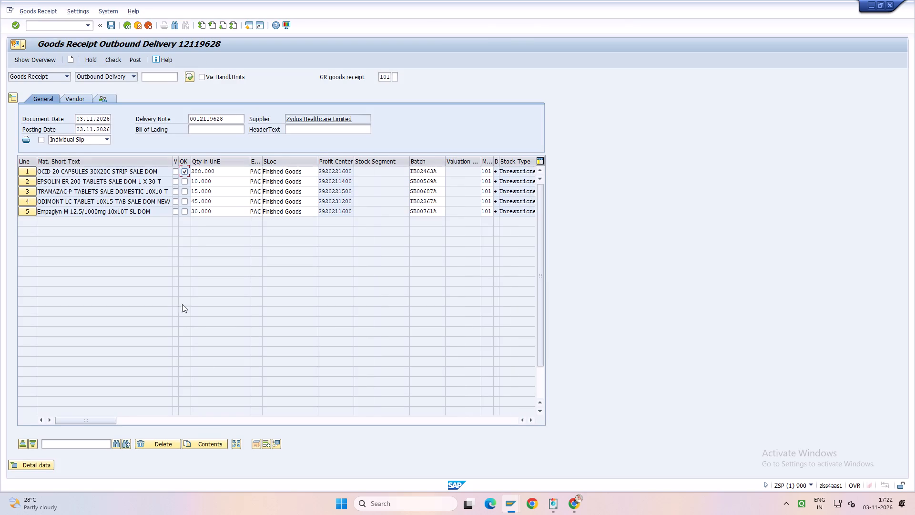
click(224, 443)
click(207, 133)
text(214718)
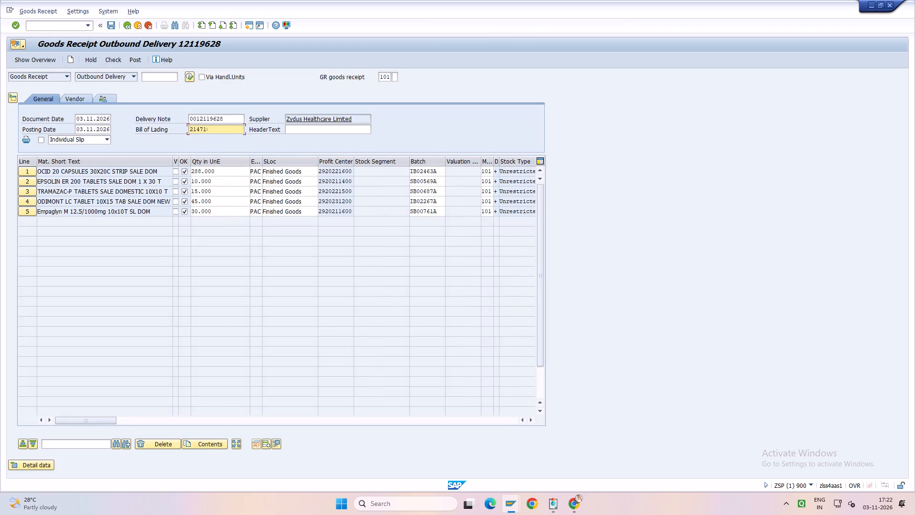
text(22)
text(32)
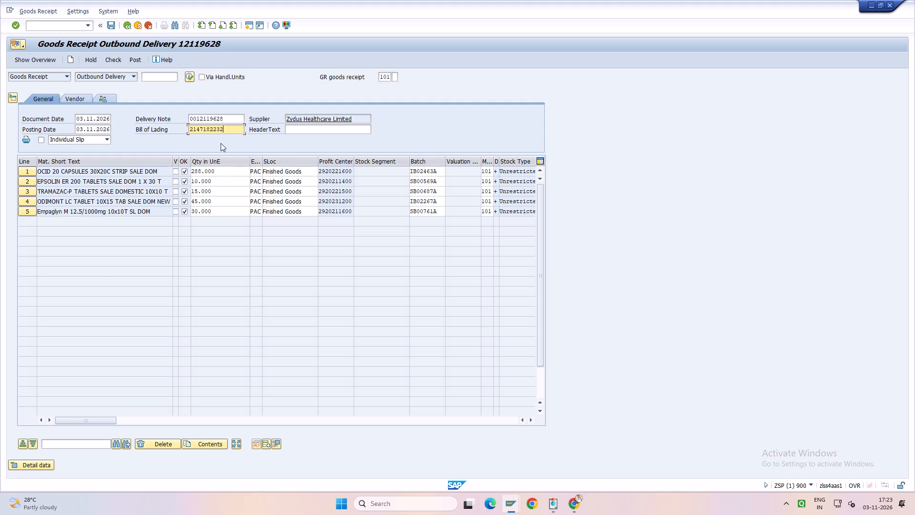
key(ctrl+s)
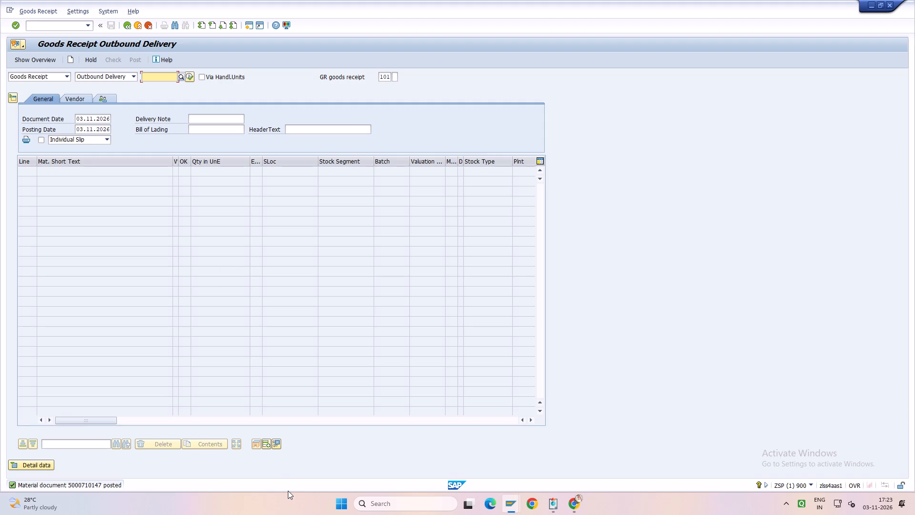
click(125, 28)
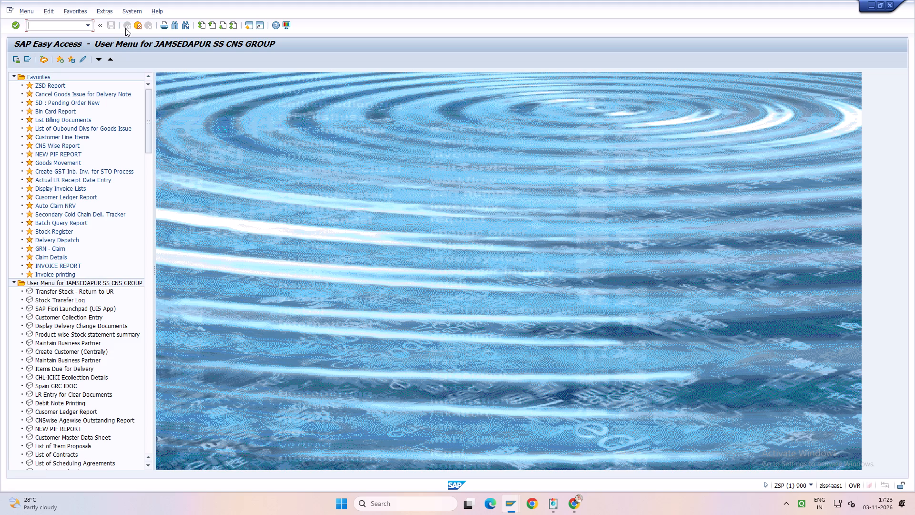
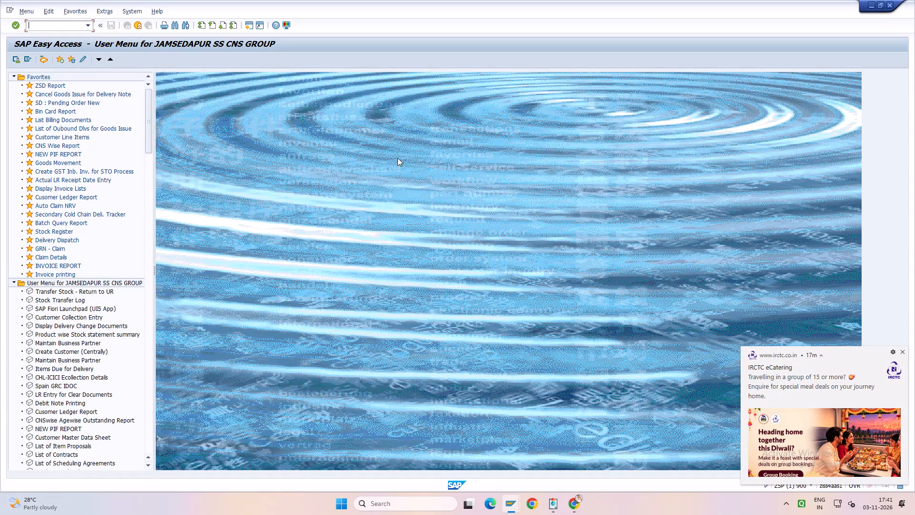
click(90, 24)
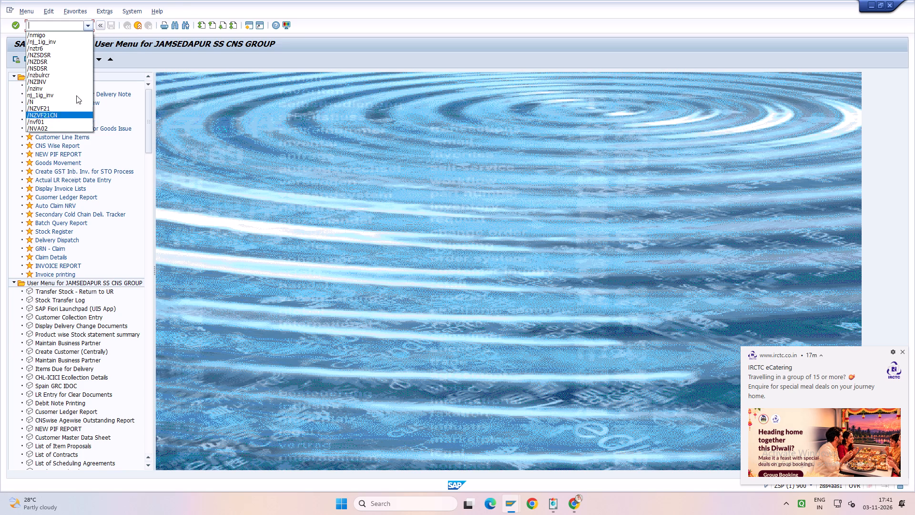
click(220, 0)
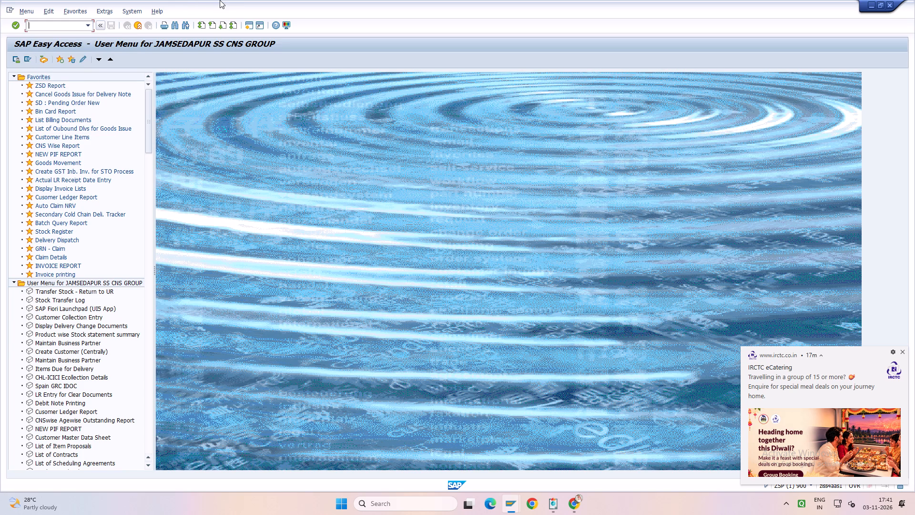
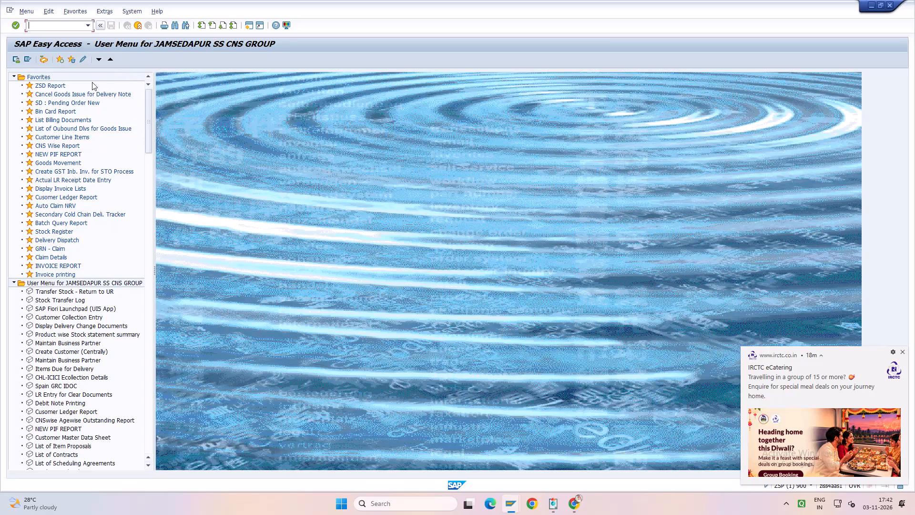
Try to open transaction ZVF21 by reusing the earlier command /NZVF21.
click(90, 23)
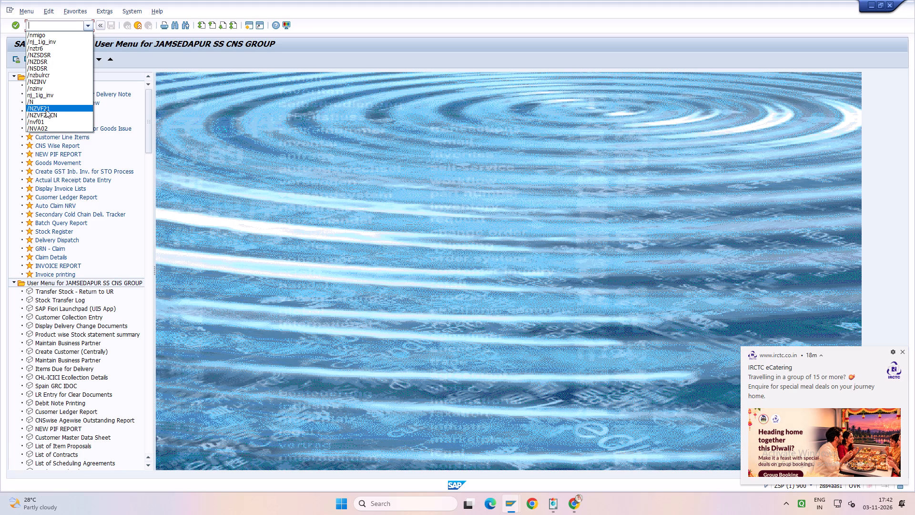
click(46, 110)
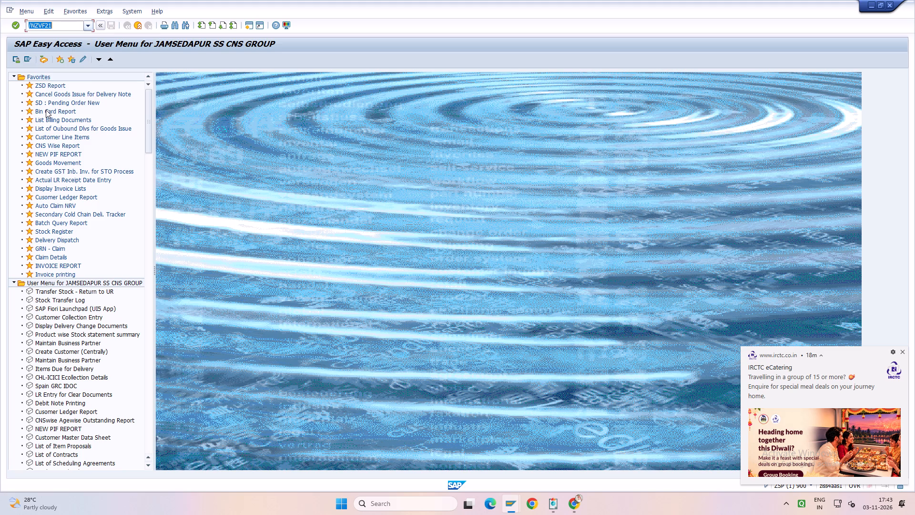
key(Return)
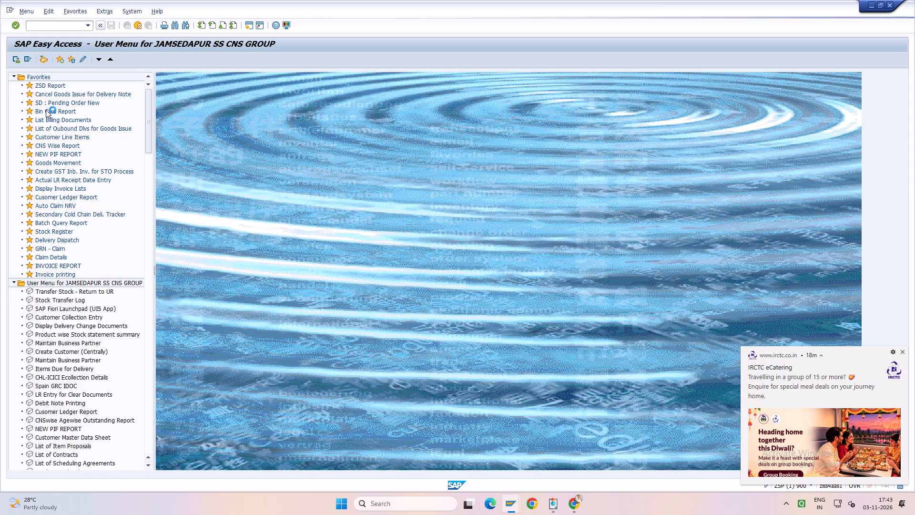
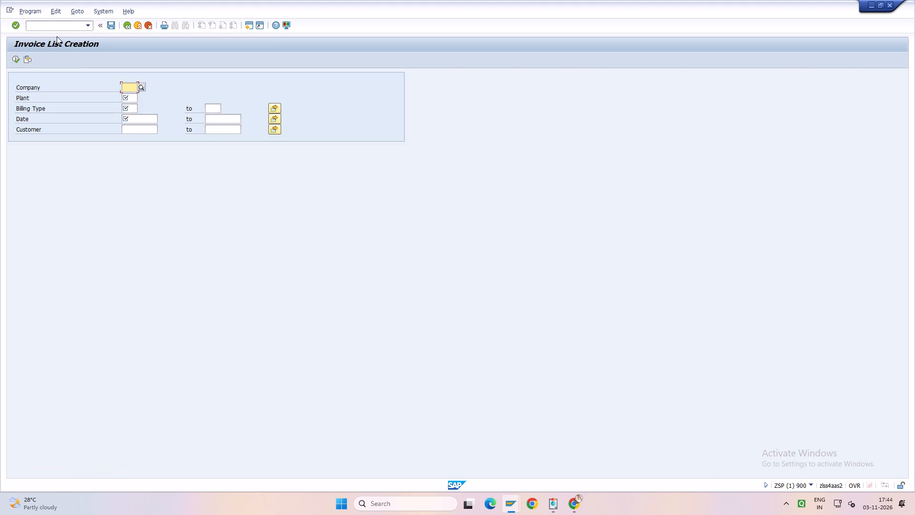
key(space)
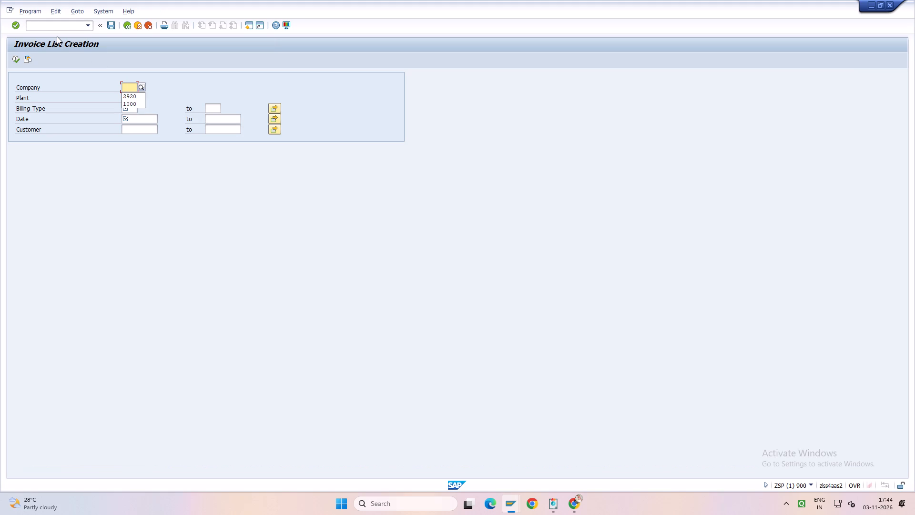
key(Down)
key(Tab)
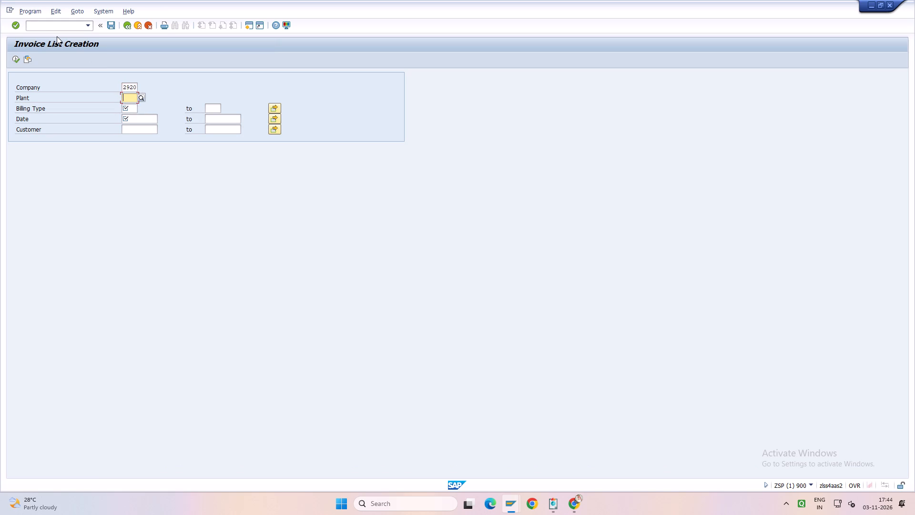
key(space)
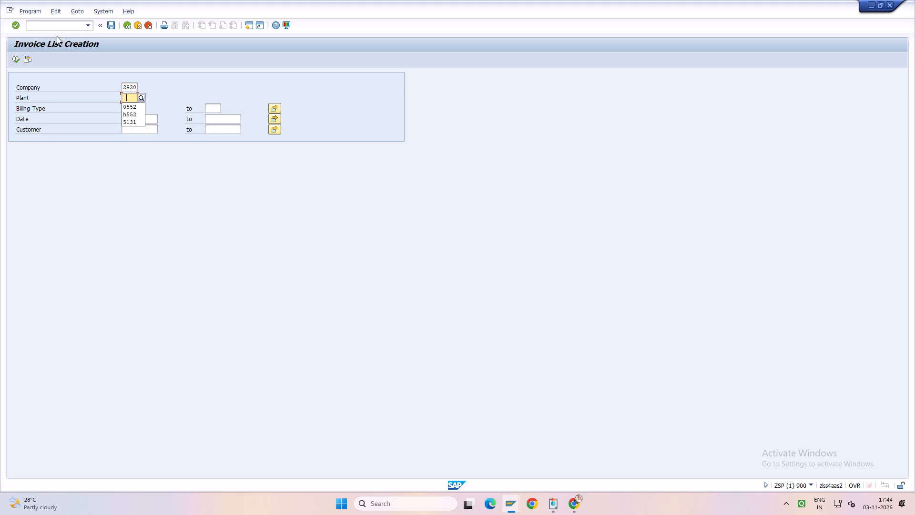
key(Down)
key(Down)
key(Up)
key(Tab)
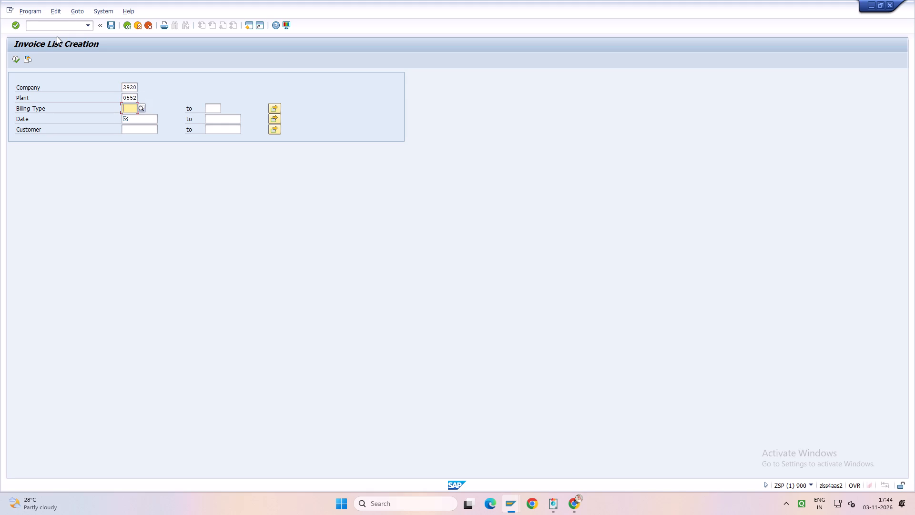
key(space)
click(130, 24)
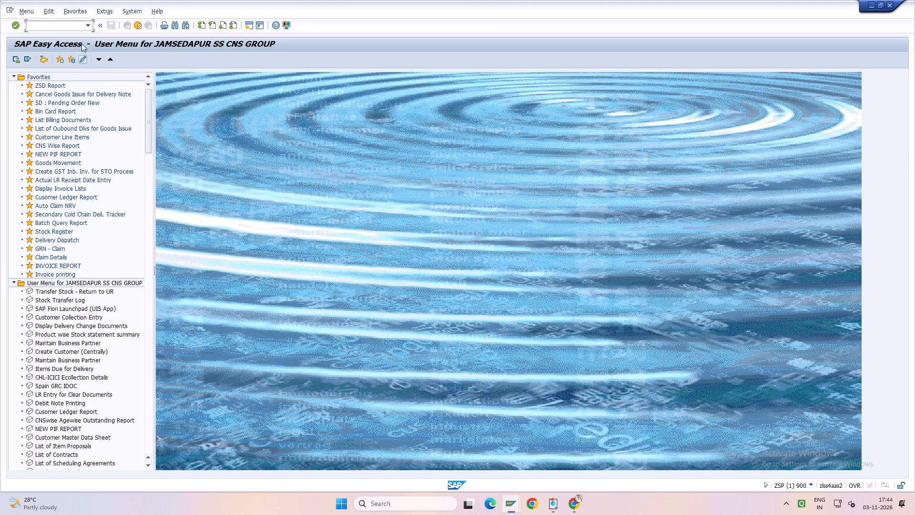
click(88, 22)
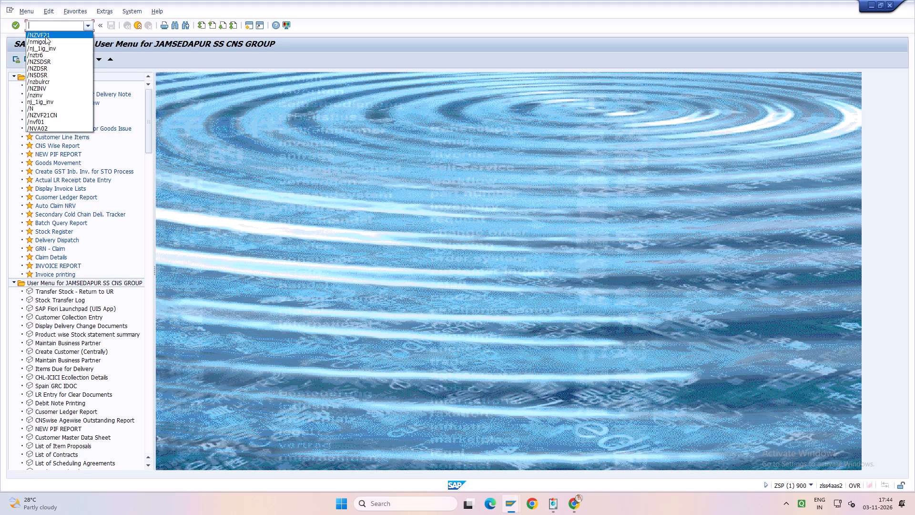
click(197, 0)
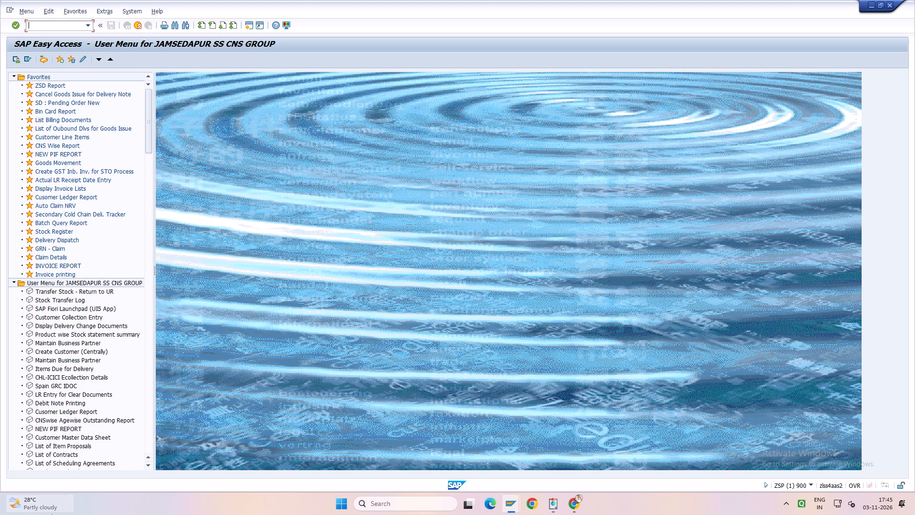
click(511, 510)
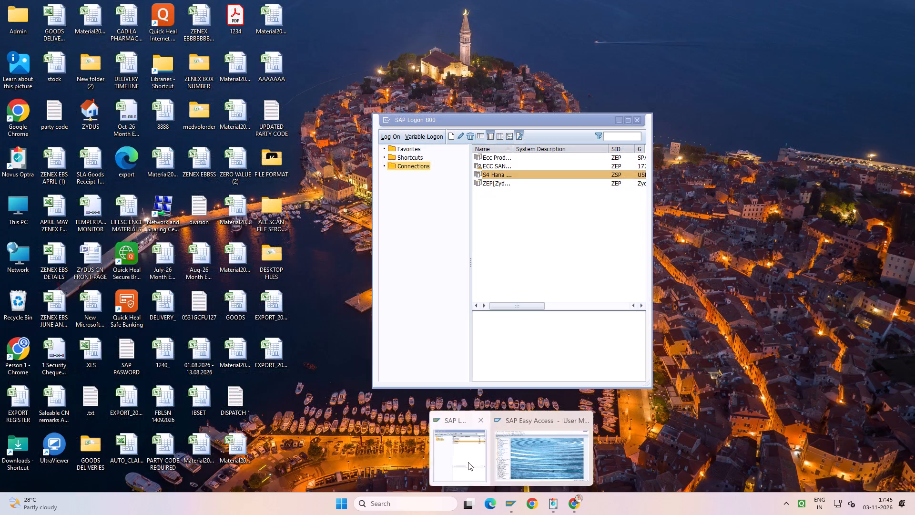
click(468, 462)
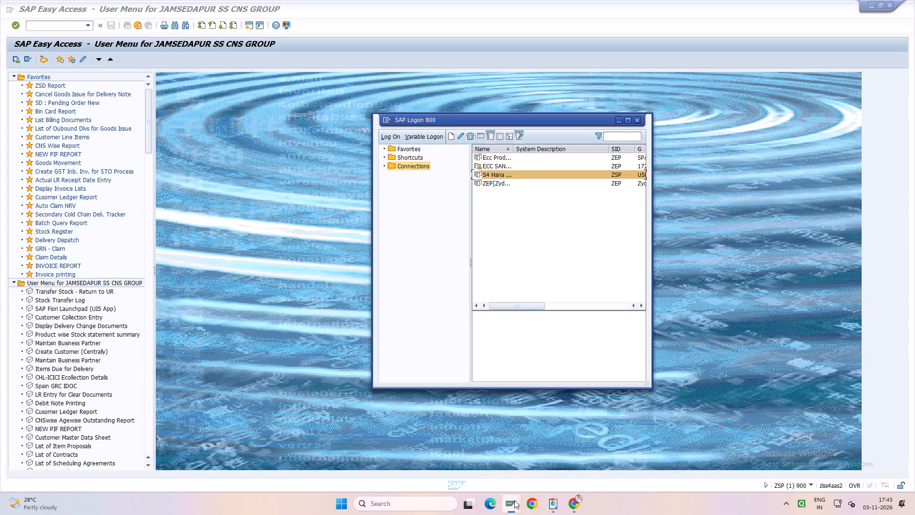
click(557, 501)
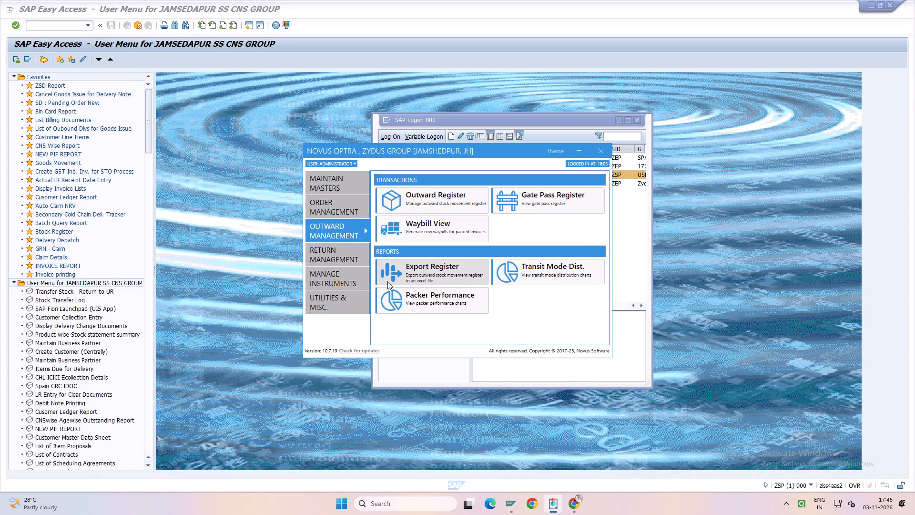
double_click(397, 194)
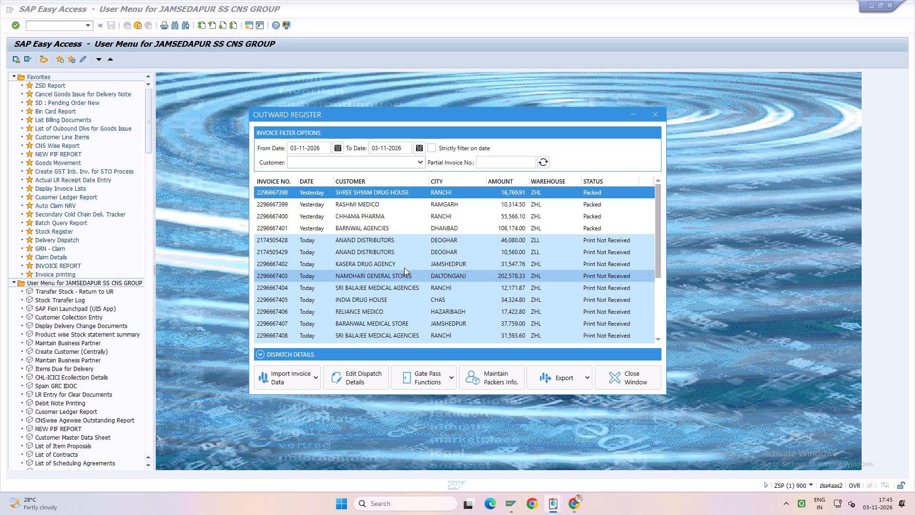
click(302, 256)
key(Return)
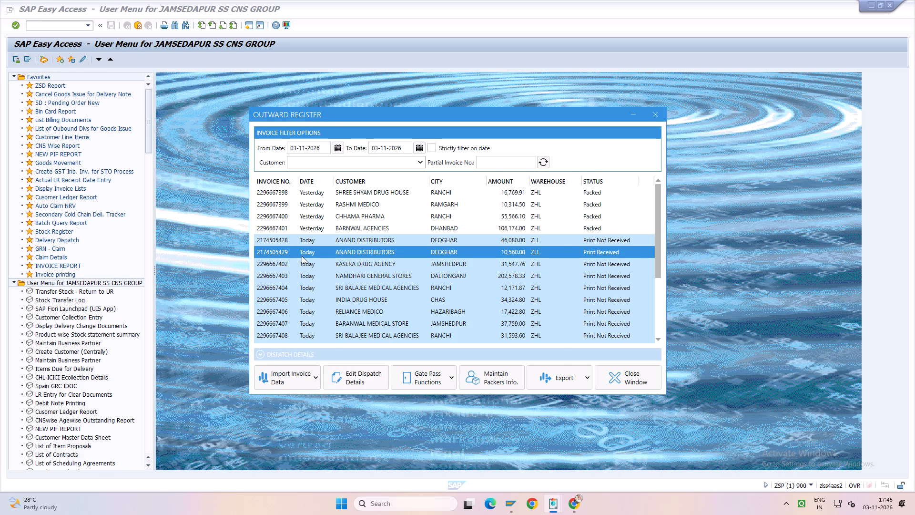
key(Return)
key(Tab)
key(Tab)
key(Tab)
key(Tab)
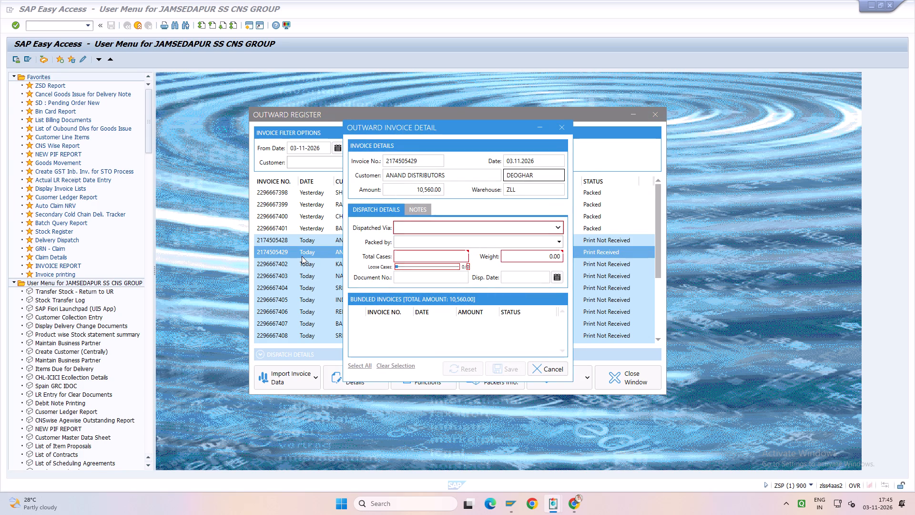
key(Tab)
key(Tab)
key(Tab)
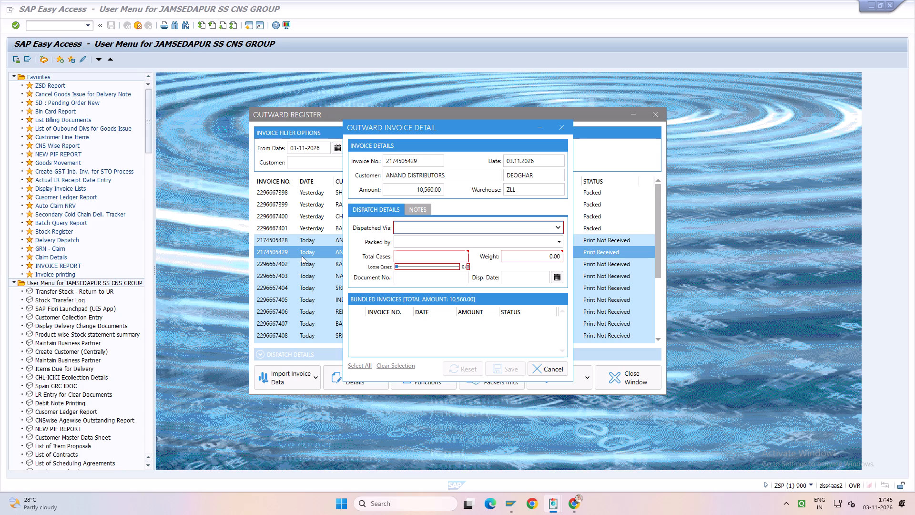
text(ni)
key(Tab)
text(man)
key(Tab)
Set the invoice's total cases to 1 and its weight to 10.00.
key(Tab)
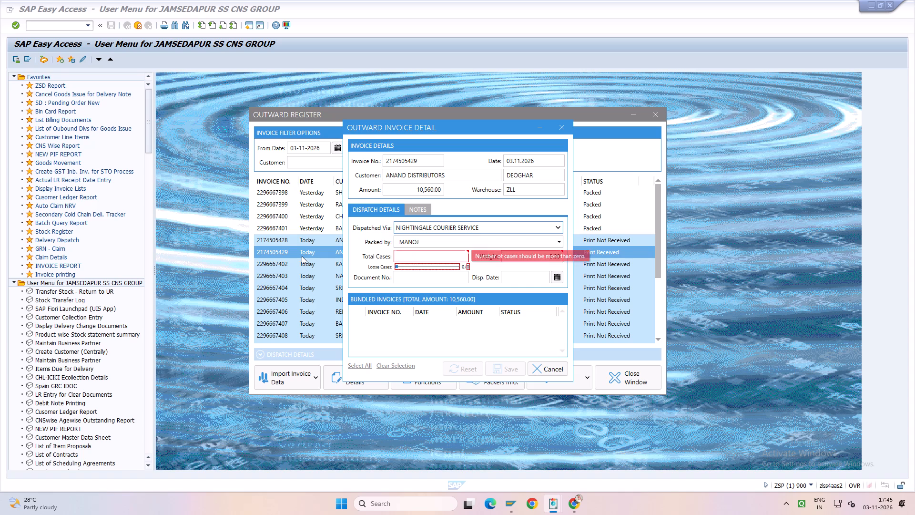
key(Tab)
key(1)
key(0)
key(shift+Tab)
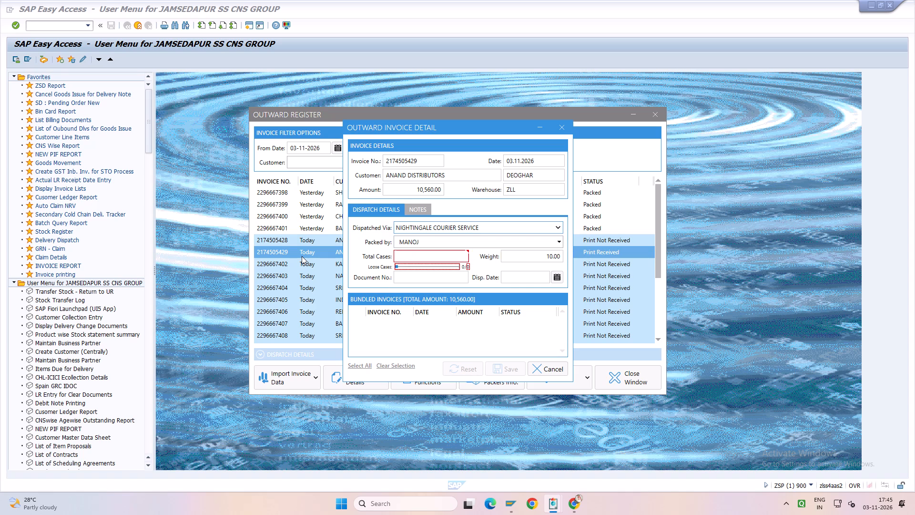
key(1)
key(shift+Tab)
key(1)
key(Tab)
key(Tab)
key(Tab)
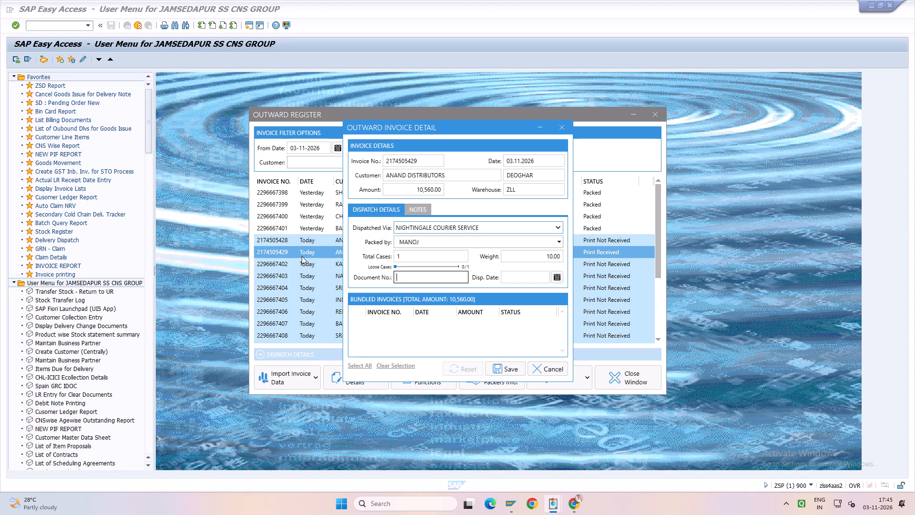
key(Tab)
key(shift+Tab)
Enter document number 6212 with dispatch date 03-11-2026 and save the invoice's dispatch details.
text(6212)
key(Tab)
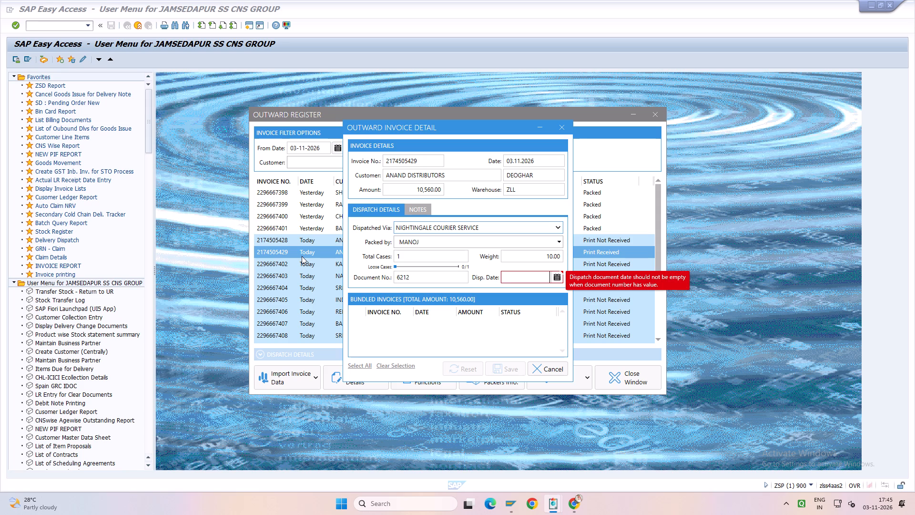
key(3)
key(Tab)
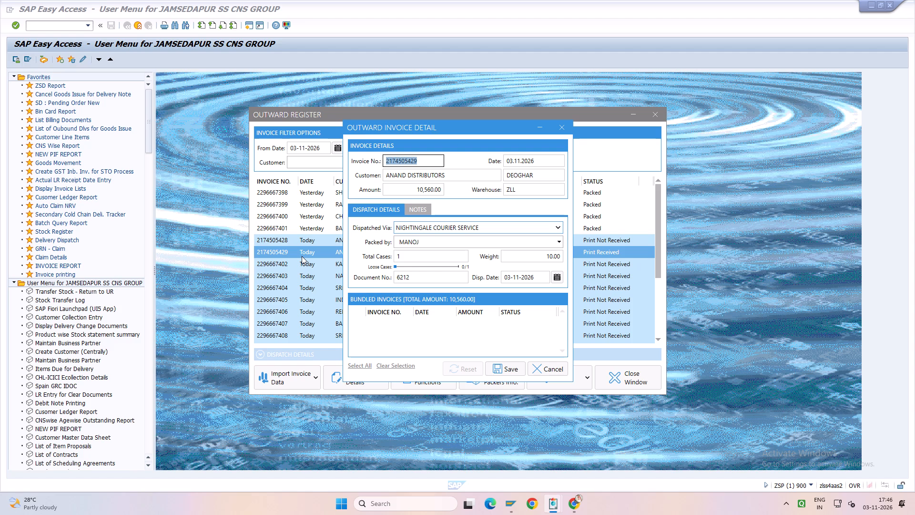
click(512, 367)
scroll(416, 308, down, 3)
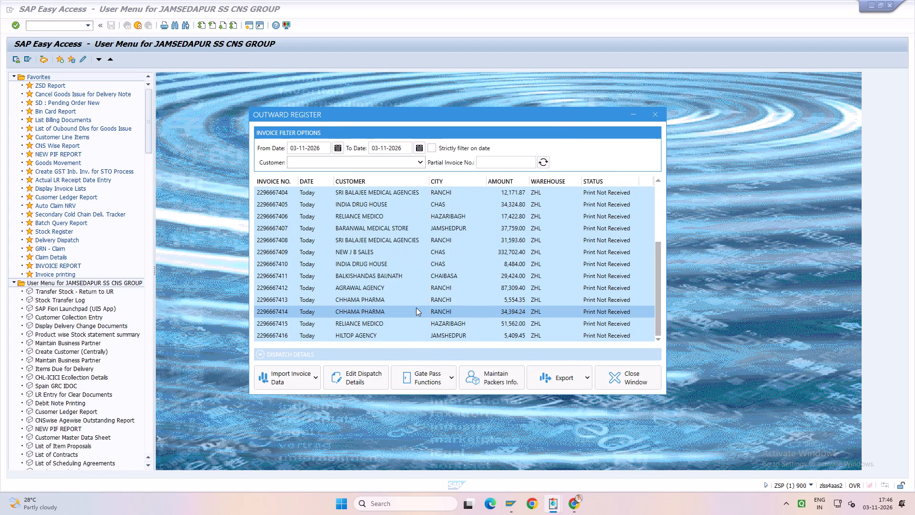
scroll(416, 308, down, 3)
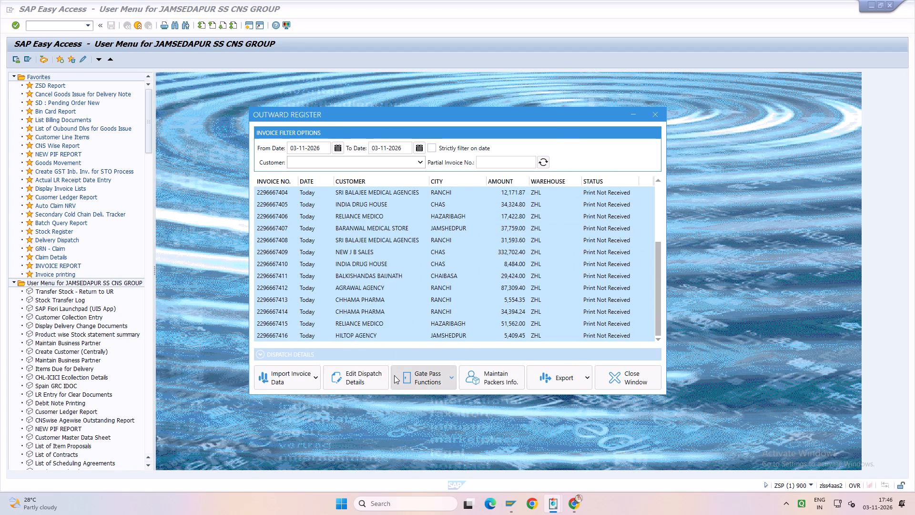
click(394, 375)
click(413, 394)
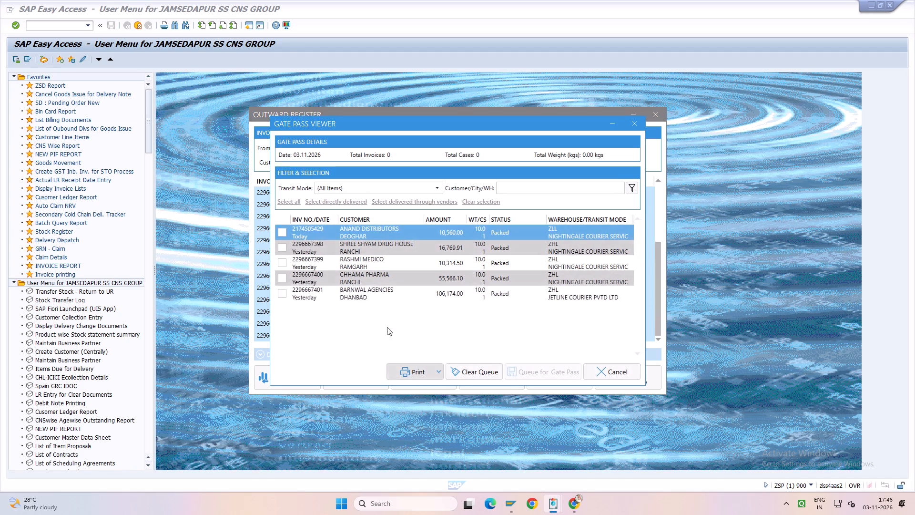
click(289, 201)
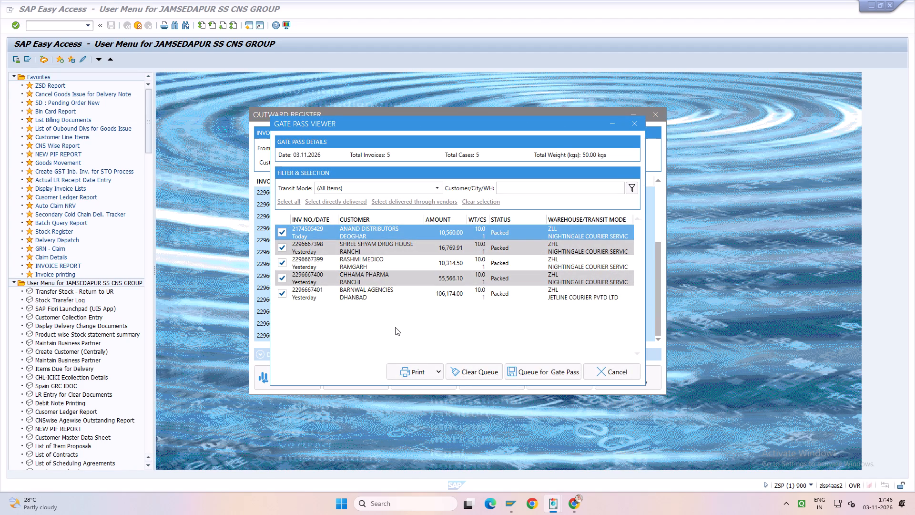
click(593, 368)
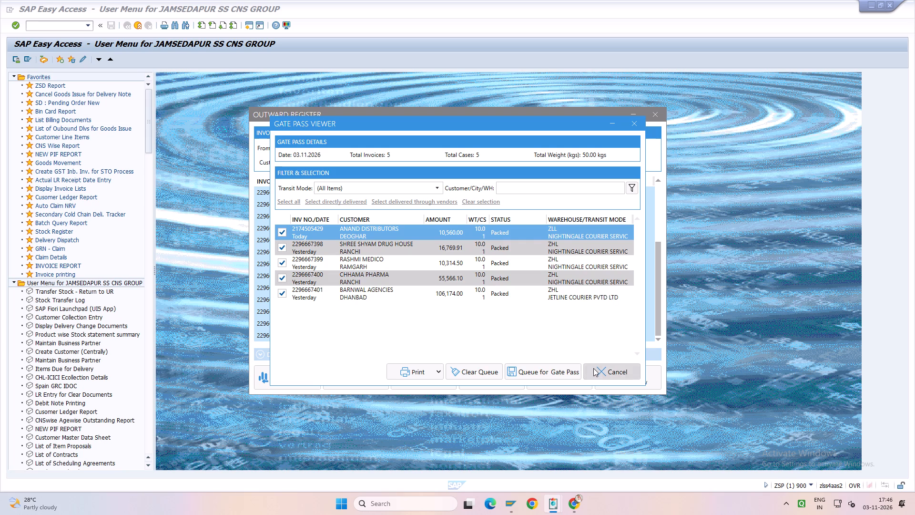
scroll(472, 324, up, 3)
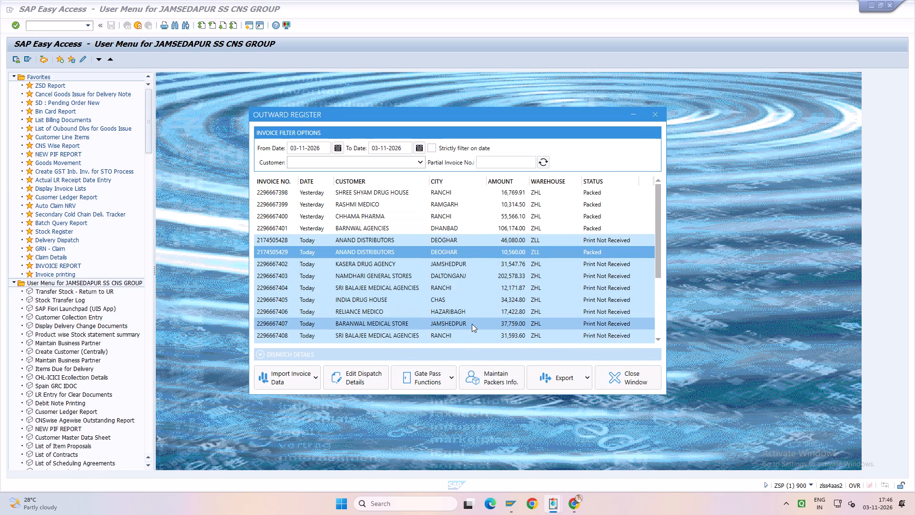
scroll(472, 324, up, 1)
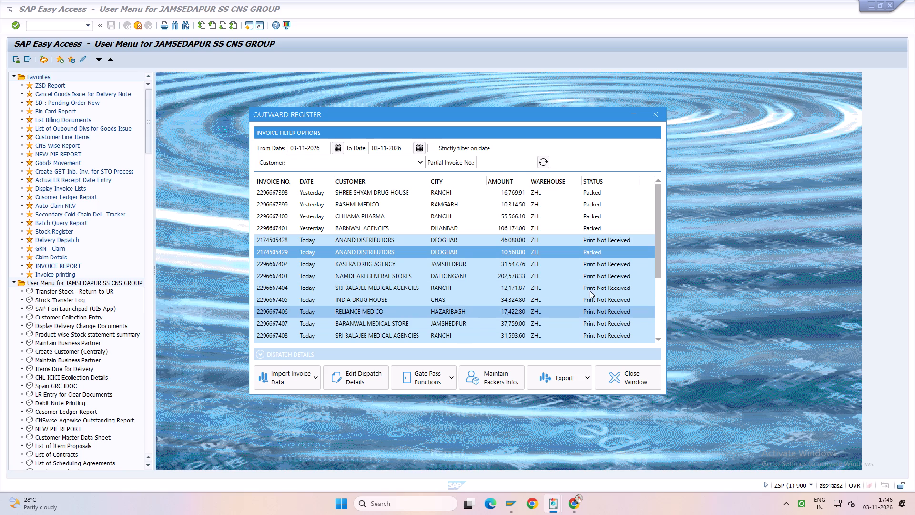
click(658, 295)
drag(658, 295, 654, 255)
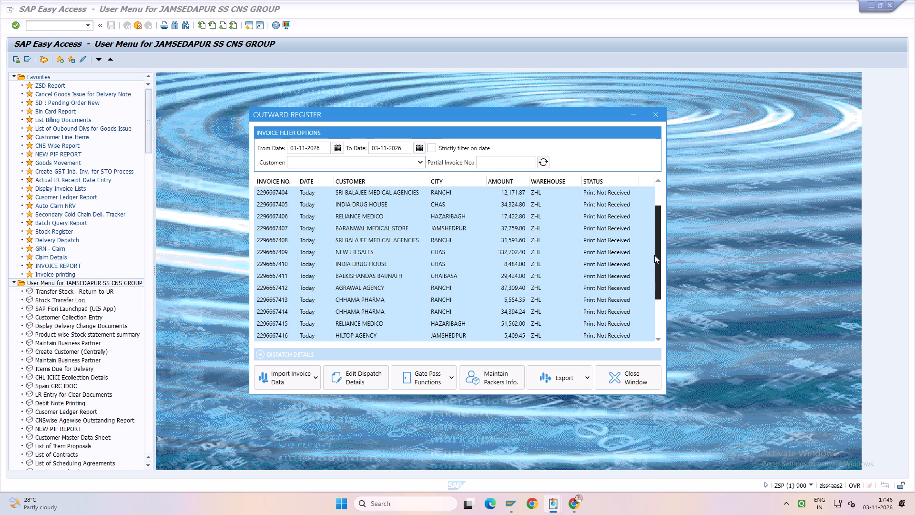
Minimize the Outward Register window and the SAP Logon 800 window to clear the view of SAP Easy Access.
drag(654, 255, 655, 238)
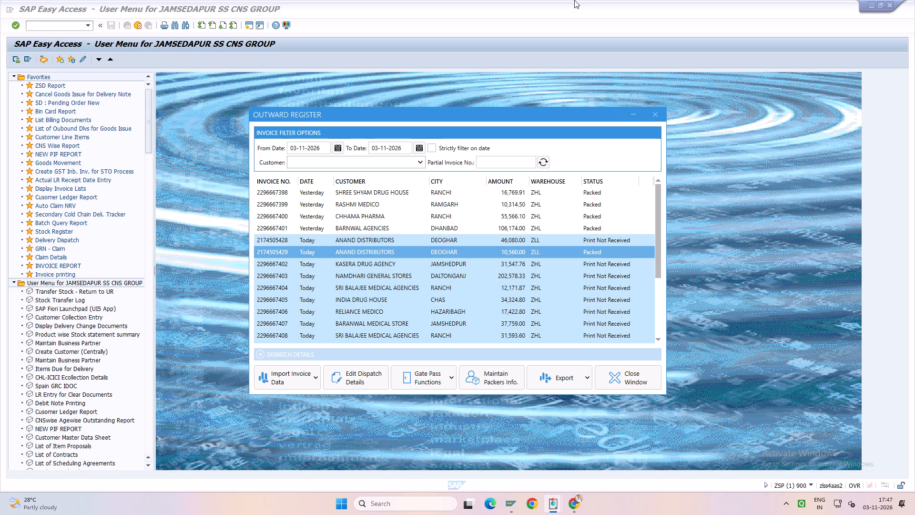
click(621, 118)
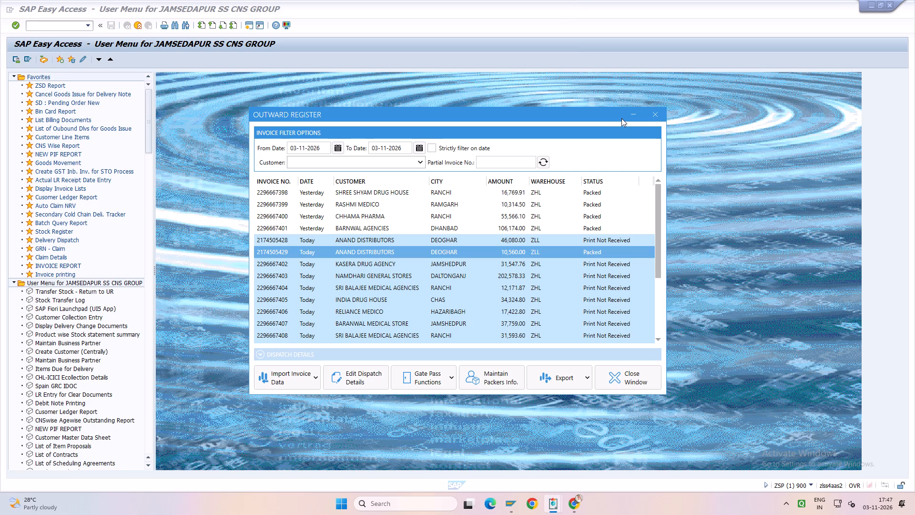
click(629, 115)
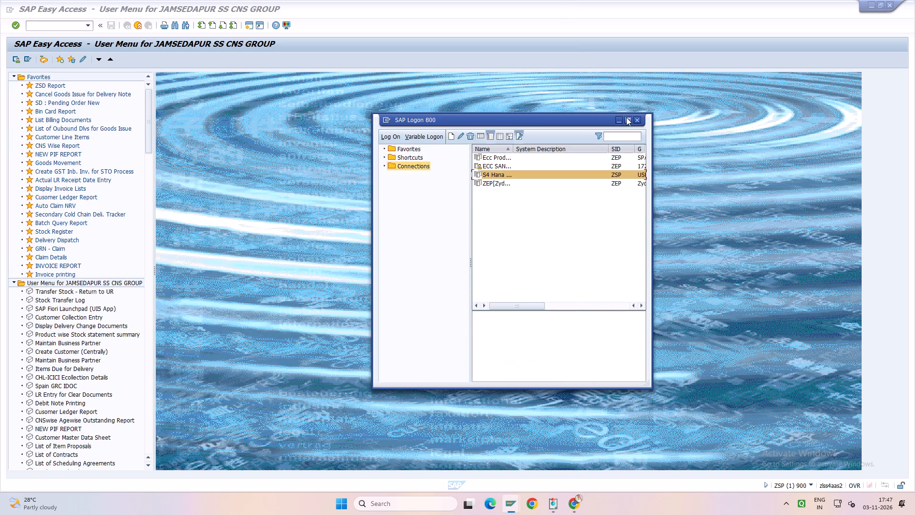
click(620, 120)
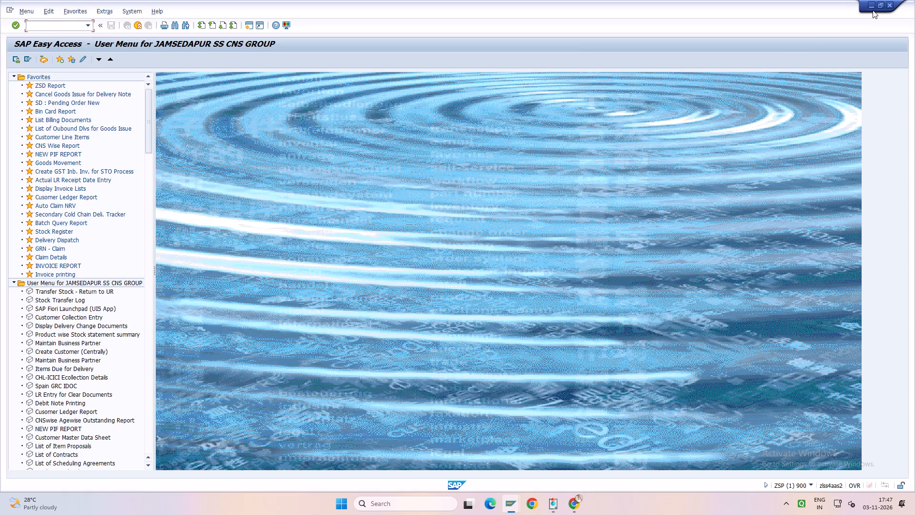
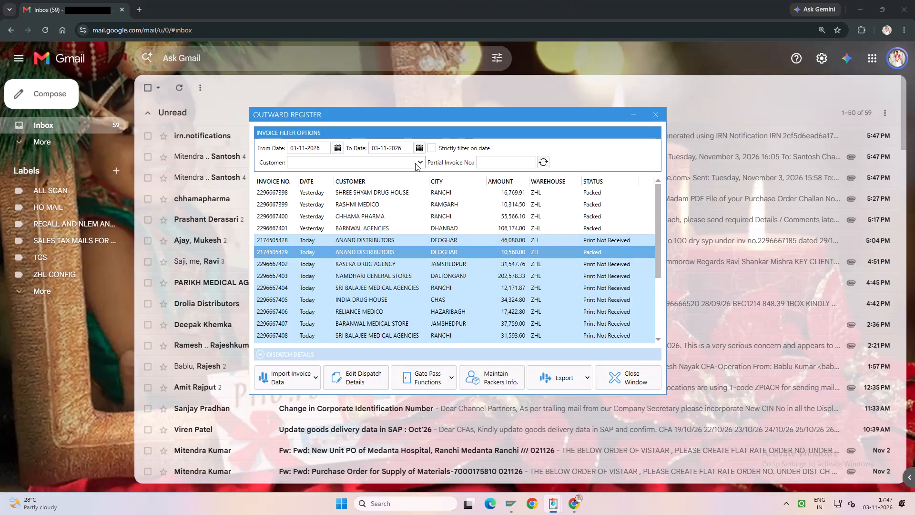
Switch to SAP and open the Create Payment Intimation Advice transaction by reusing the earlier command /nzbulrcr.
click(513, 507)
click(517, 462)
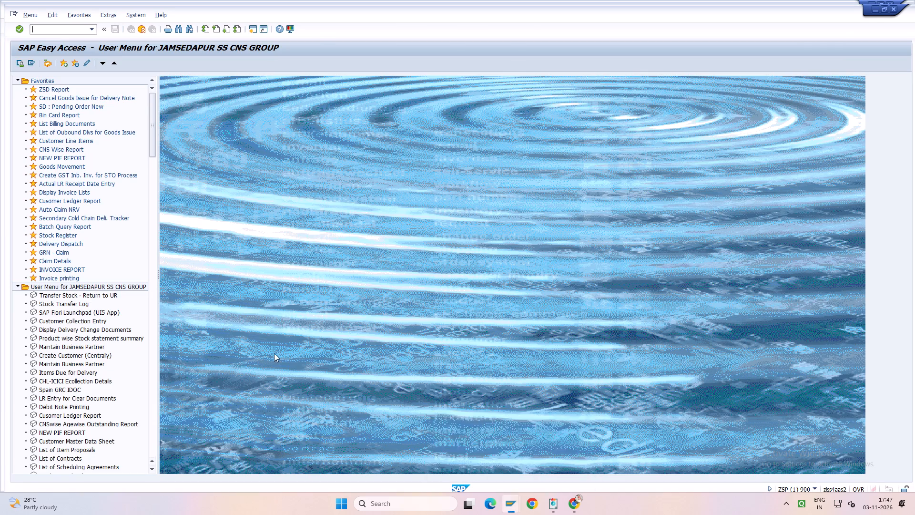
click(86, 25)
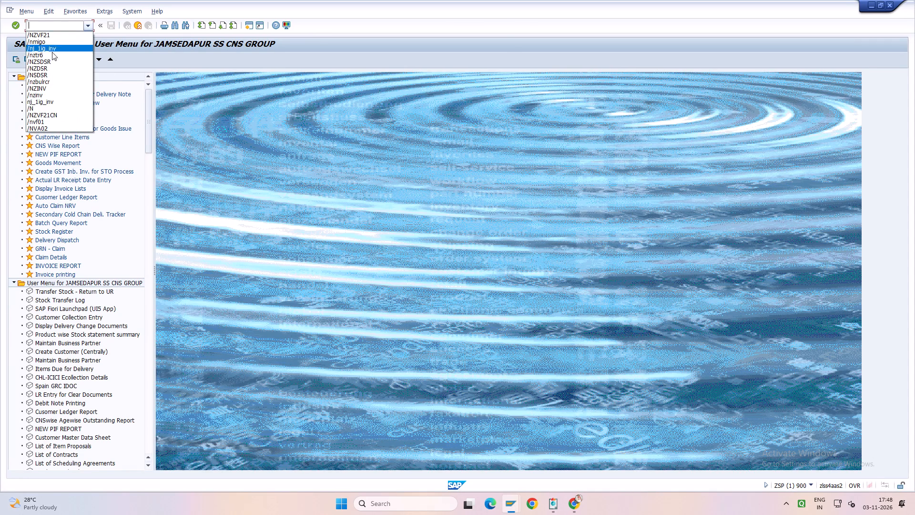
click(47, 81)
key(Return)
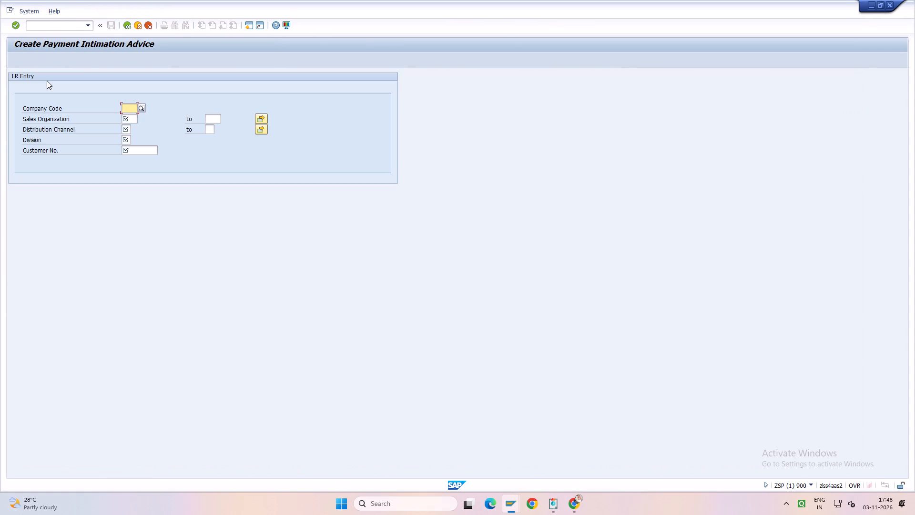
Fill in the company code for the payment intimation advice.
key(bracketright)
key(BackSpace)
key(BackSpace)
key(BackSpace)
Set the LR entry's company code to 1000 and its sales organization range to 1000 to 1000.
key(Down)
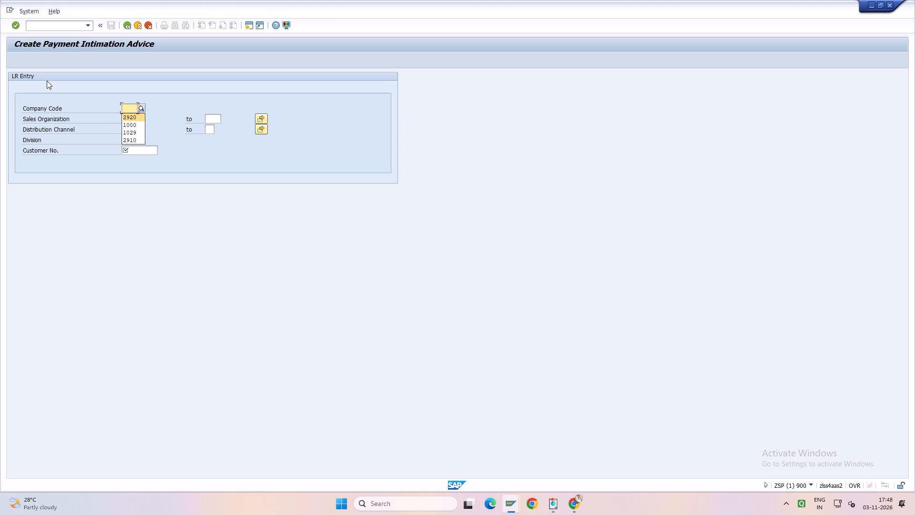
key(Down)
key(Tab)
key(BackSpace)
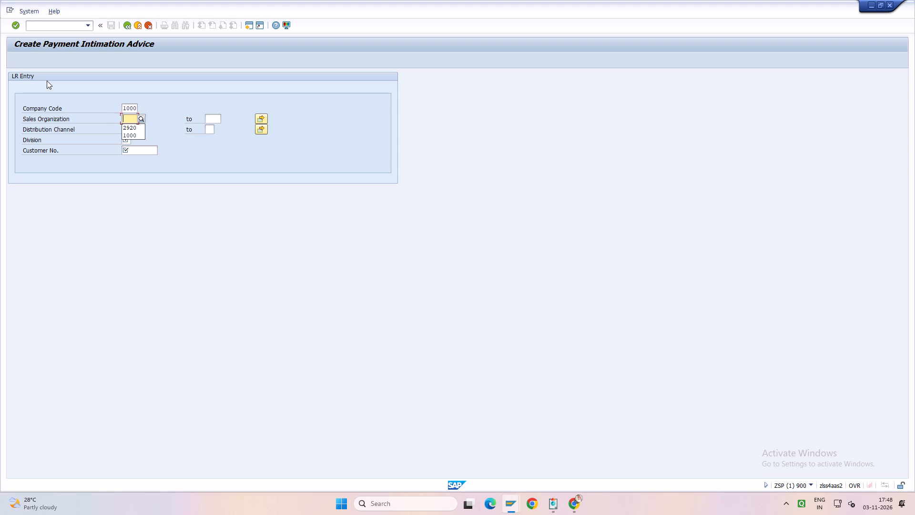
key(Down)
key(Down)
key(Tab)
key(BackSpace)
key(Down)
key(Down)
key(Tab)
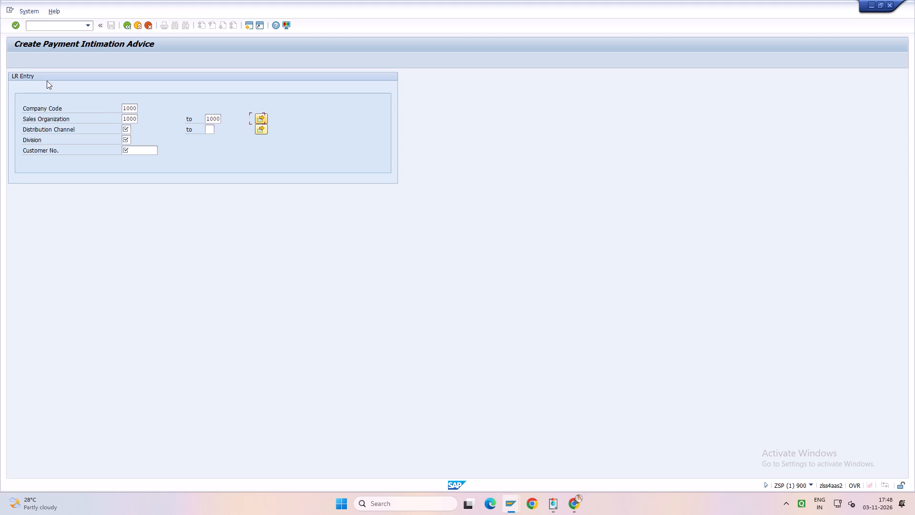
Set the distribution channel range to 02 to 09 and the division to S1.
key(Tab)
key(BackSpace)
key(Down)
key(Tab)
key(BackSpace)
key(Down)
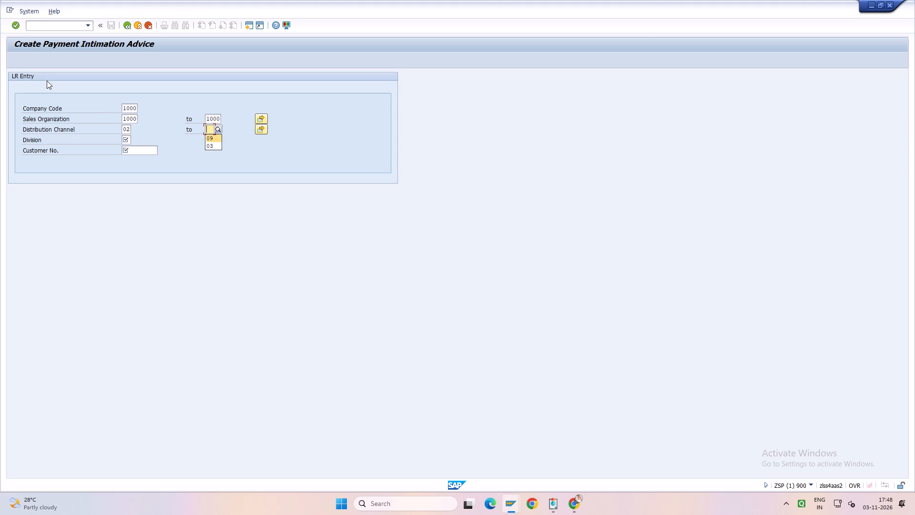
key(Tab)
key(Tab)
key(backslash)
key(BackSpace)
key(BackSpace)
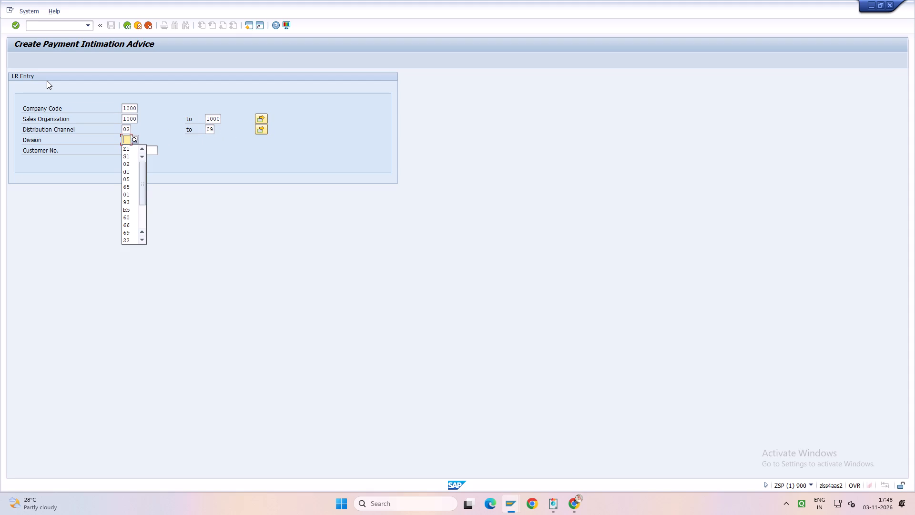
key(Down)
key(Down)
key(Tab)
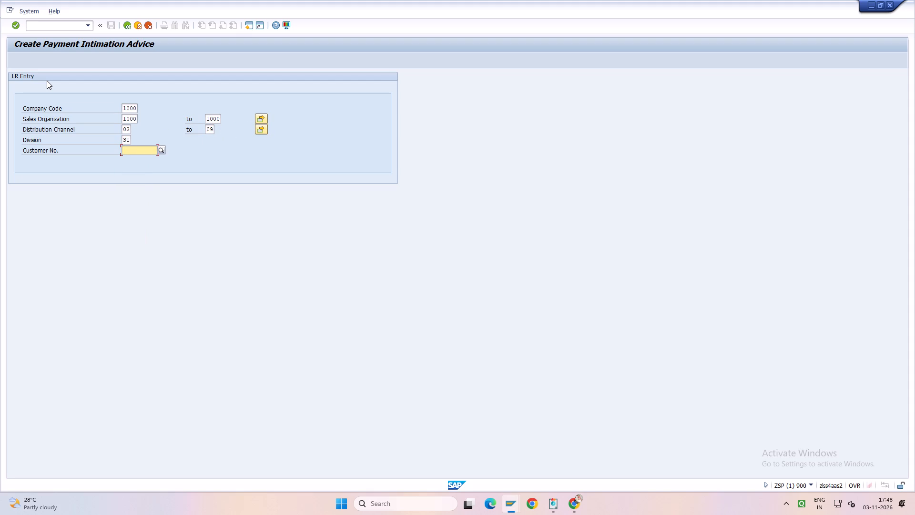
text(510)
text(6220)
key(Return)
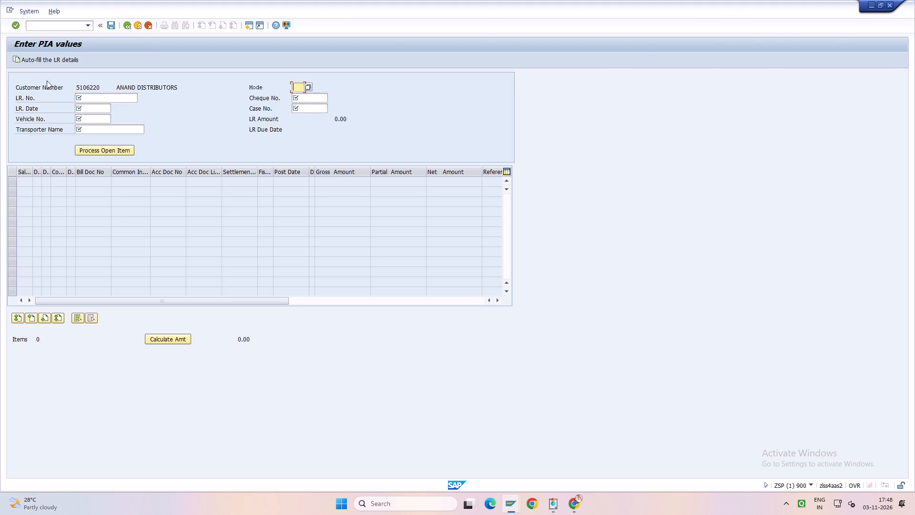
Set the mode to R, the LR number to 06212 and the cheque number to CA.
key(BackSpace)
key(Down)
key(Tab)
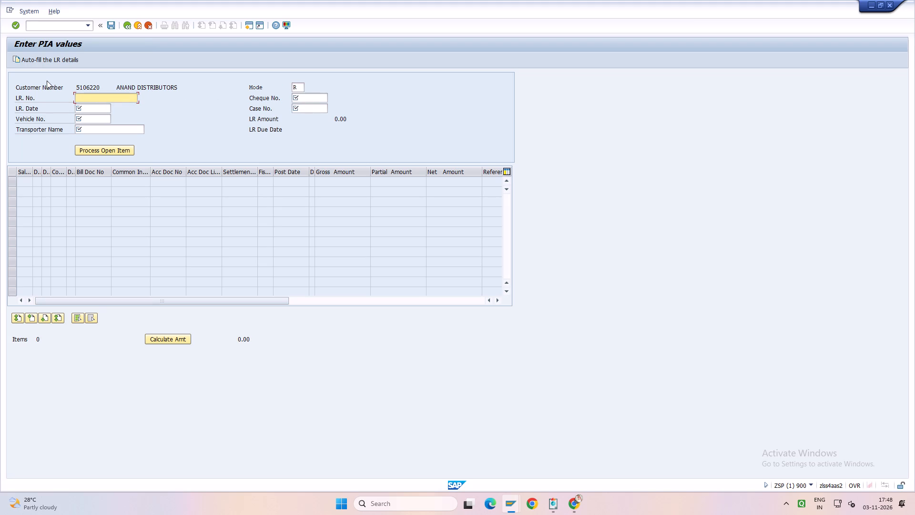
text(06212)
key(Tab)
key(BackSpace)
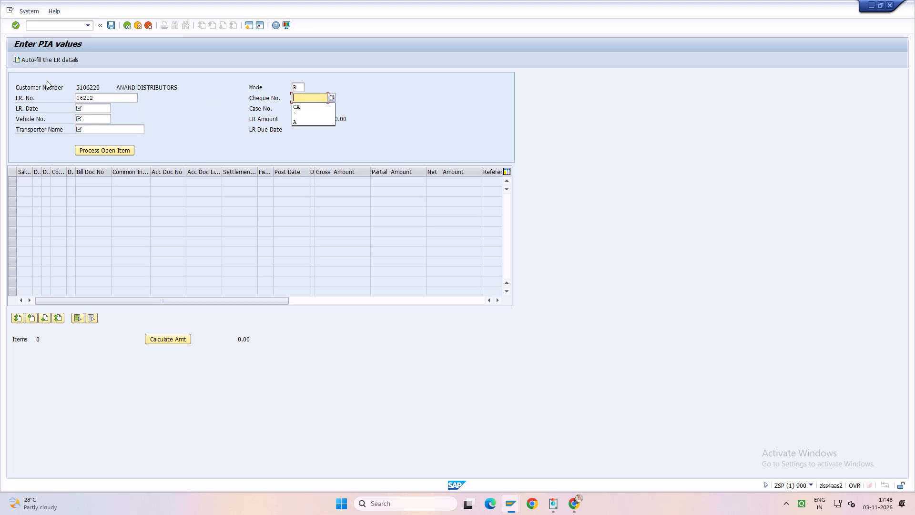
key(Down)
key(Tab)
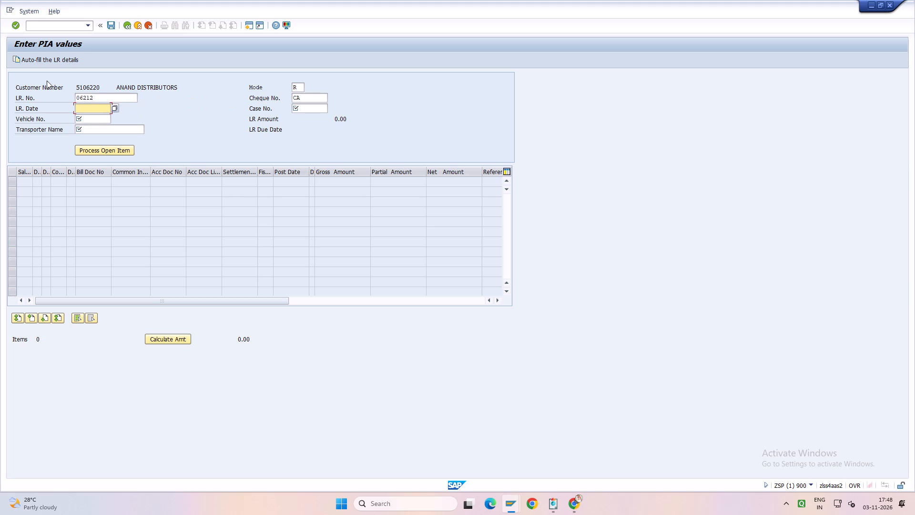
Set the LR date to 03.11.2026, the case number to 1 and the vehicle number to 4.
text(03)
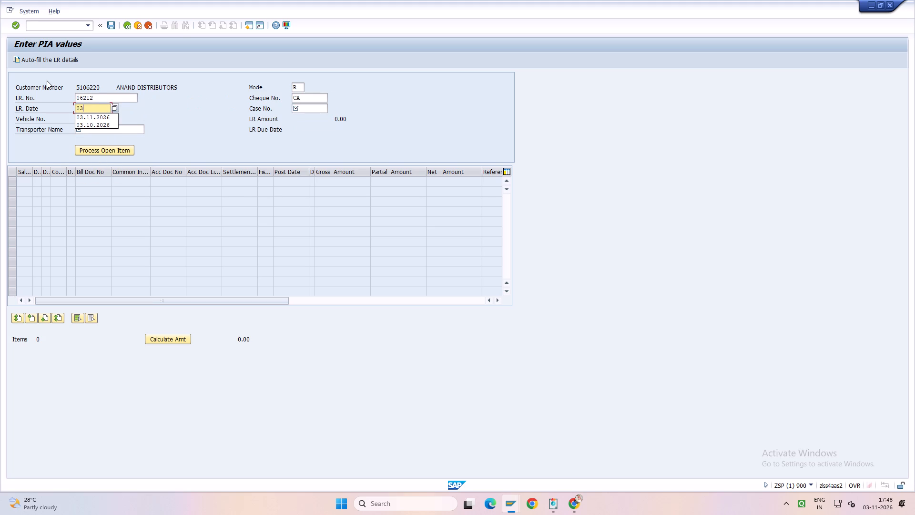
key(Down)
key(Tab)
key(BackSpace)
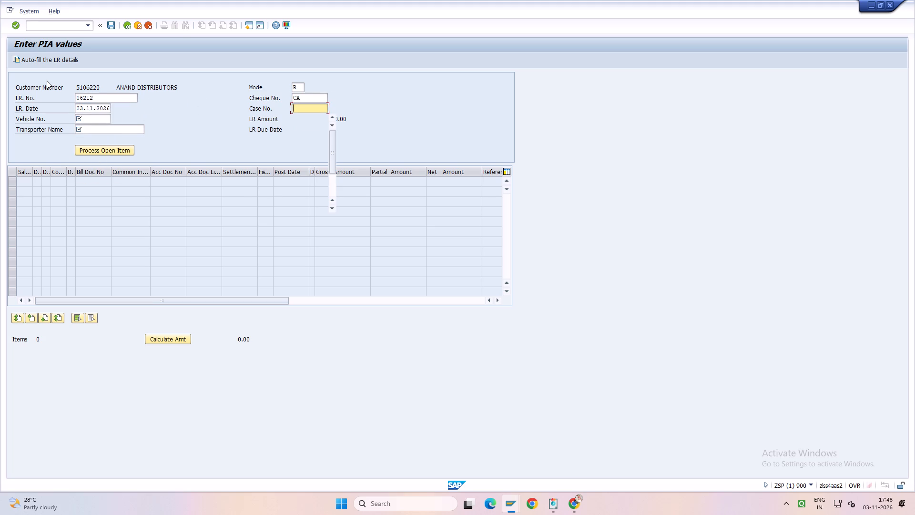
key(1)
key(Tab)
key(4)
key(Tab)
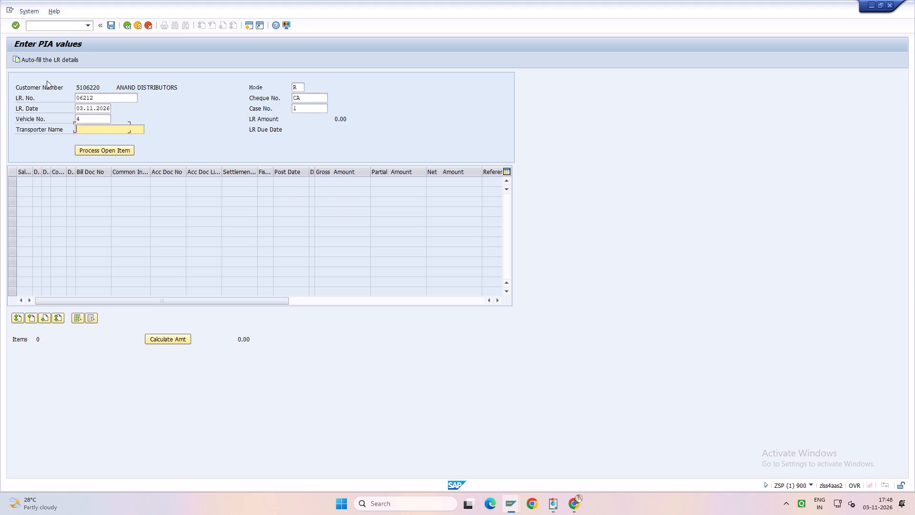
Enter NCS as the transporter name and process the customer's open items.
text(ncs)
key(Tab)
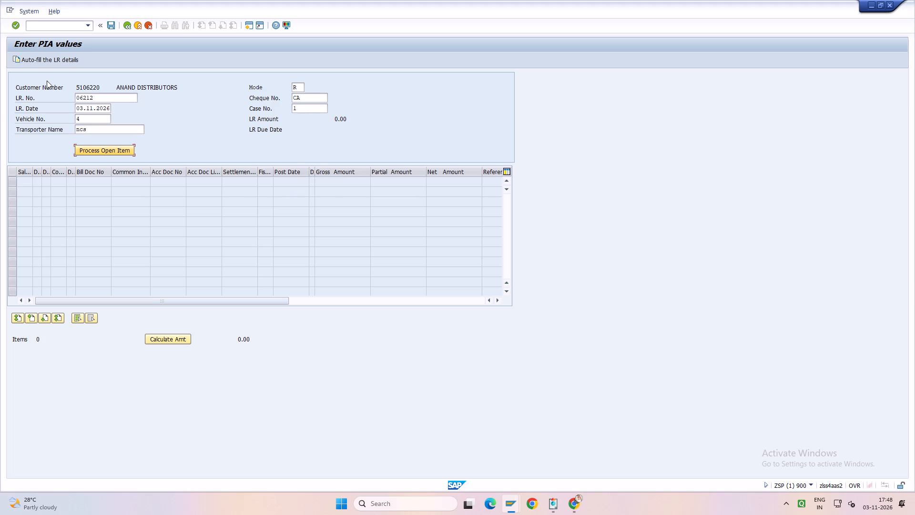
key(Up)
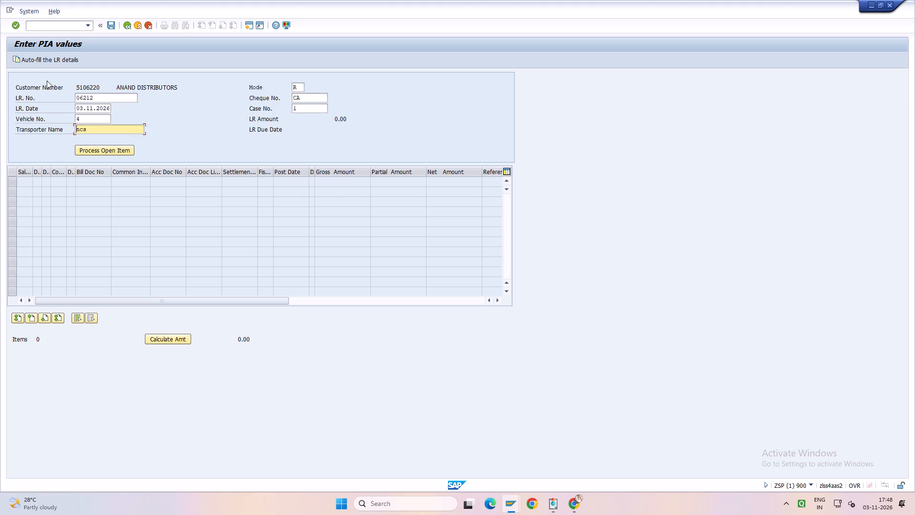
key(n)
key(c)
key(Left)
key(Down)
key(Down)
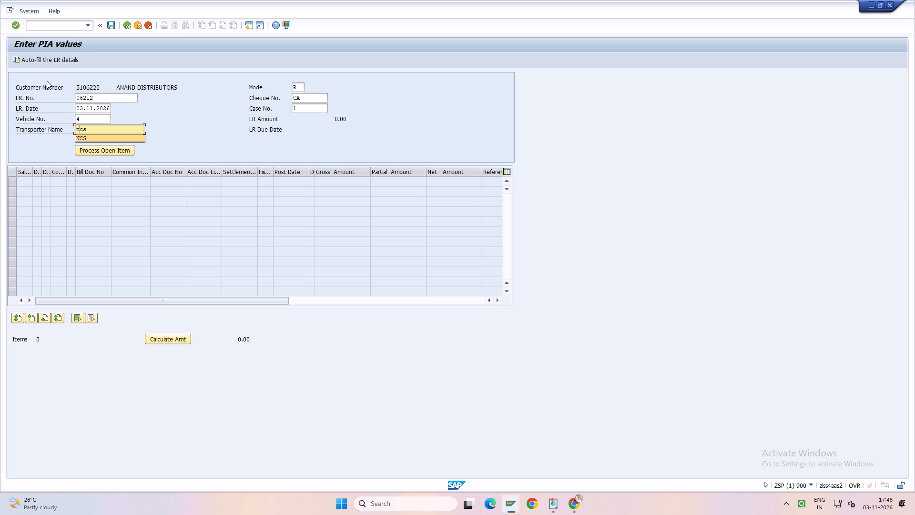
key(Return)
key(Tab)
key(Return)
drag(224, 300, 0, 343)
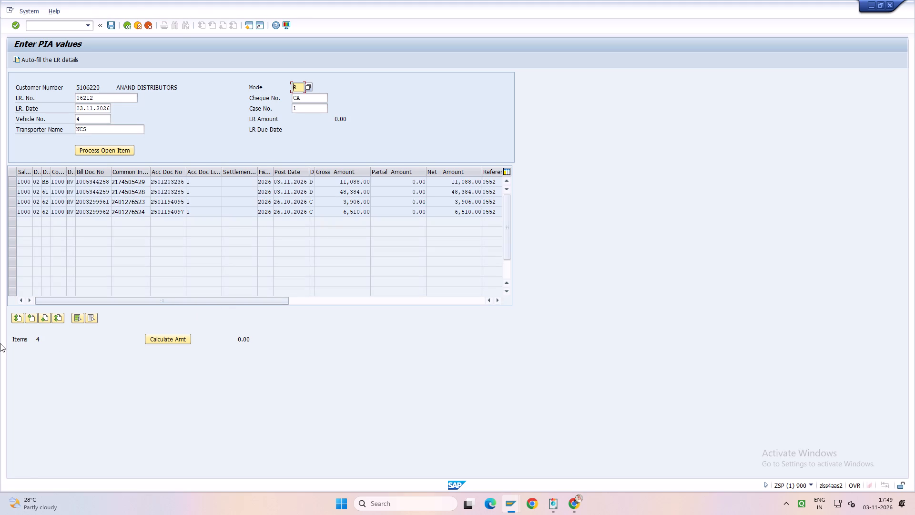
click(11, 181)
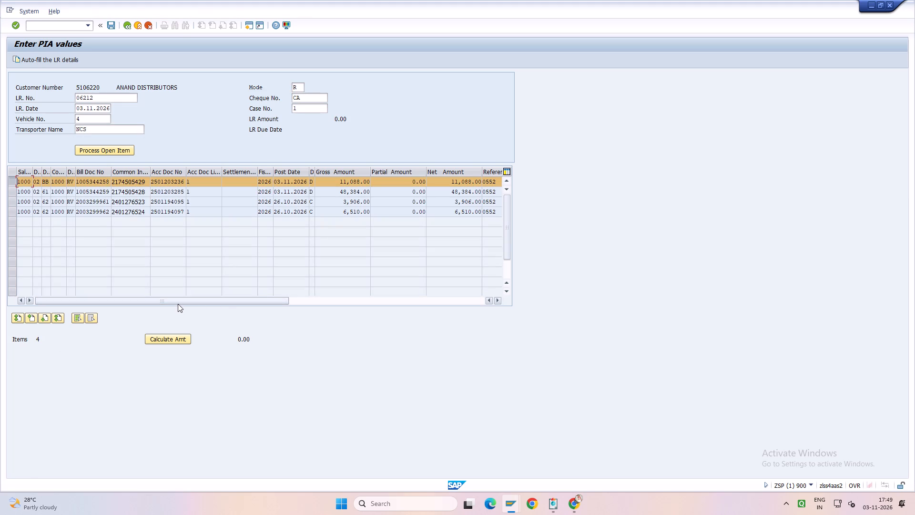
drag(178, 304, 285, 304)
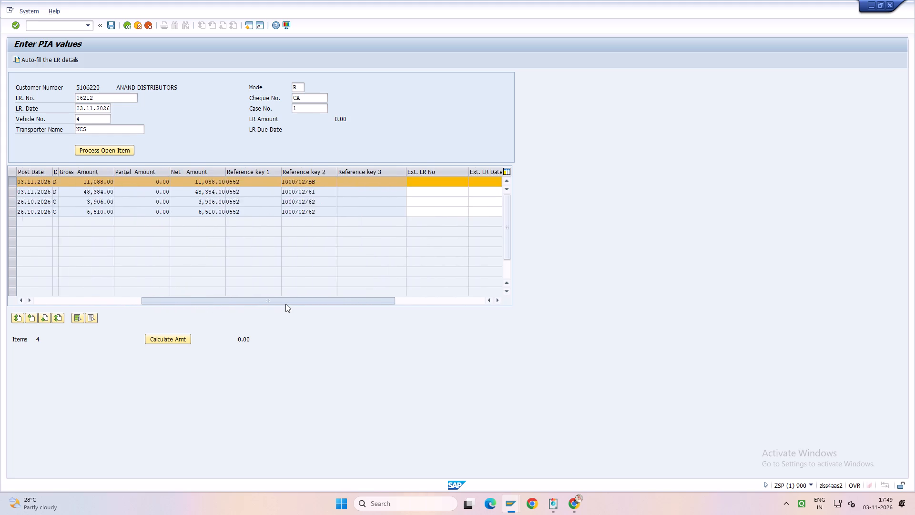
drag(285, 304, 286, 304)
click(382, 187)
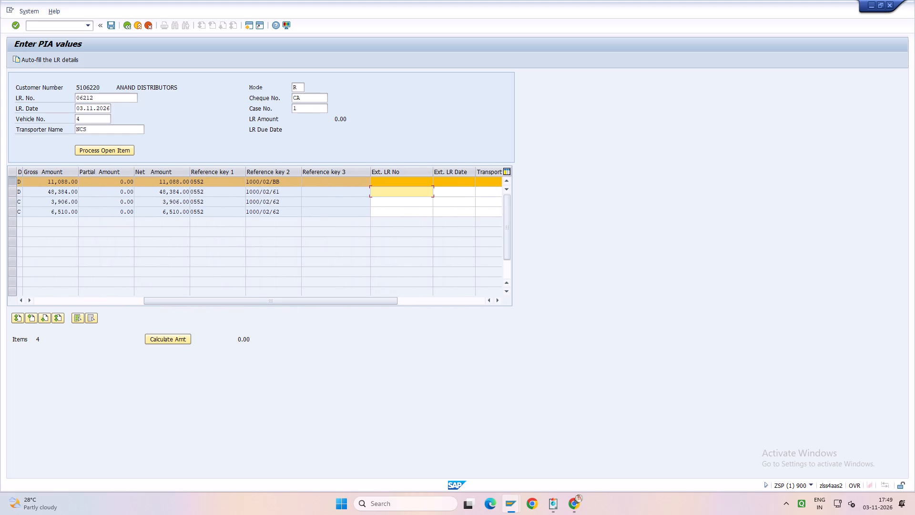
click(385, 179)
text(6212)
key(Tab)
text(03)
key(Down)
key(Tab)
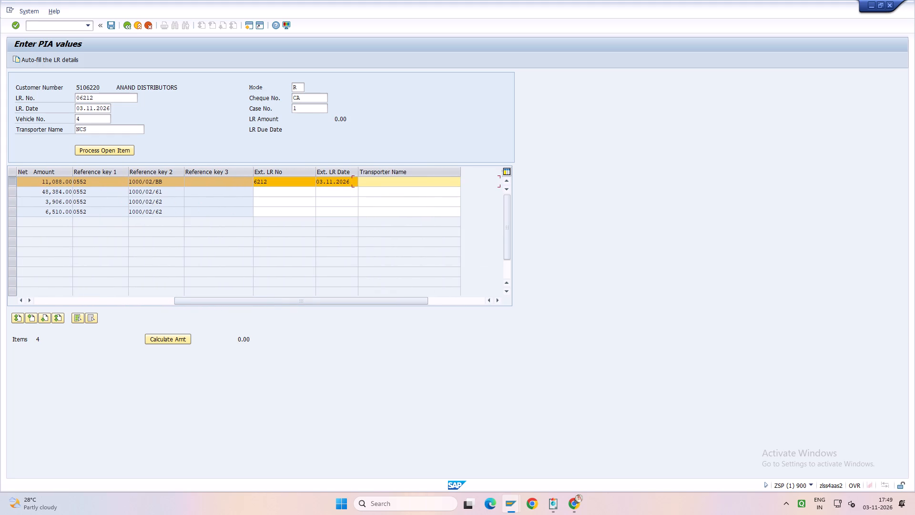
text(nc)
key(Down)
key(Return)
Save the LR entry and return to the initial Create Payment Intimation Advice screen.
key(ctrl+s)
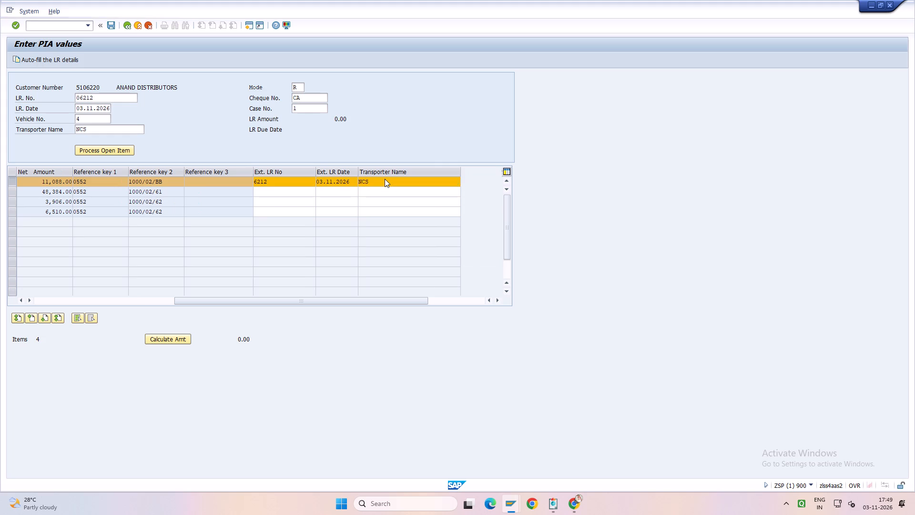
key(Return)
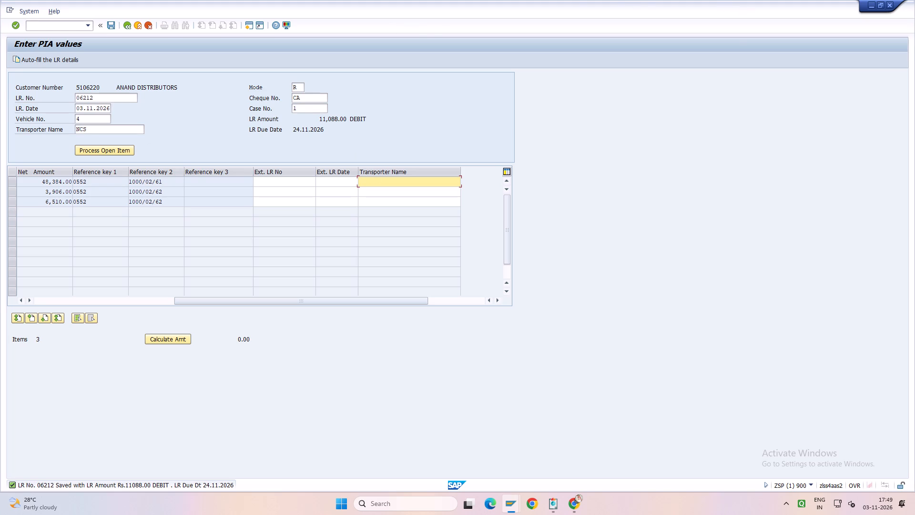
click(130, 26)
click(130, 26)
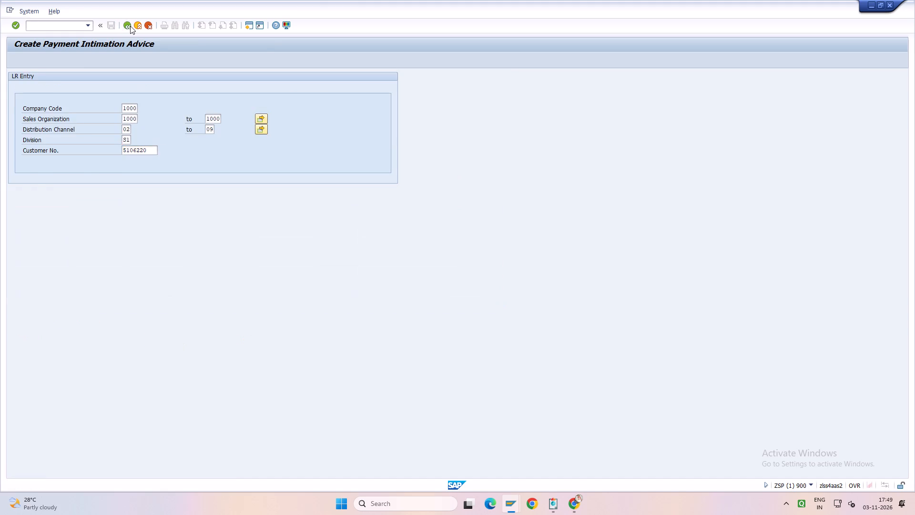